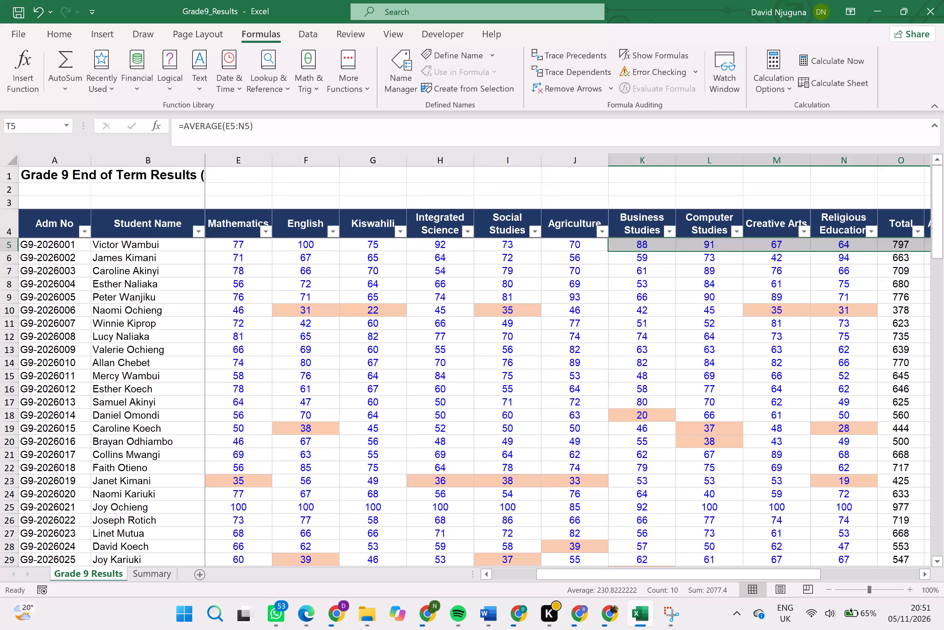
Fill the average formula in T5 down the second Average column through row 104, the last student.
{"action": "scroll", "coordinate": [761, 414], "scroll_direction": "left", "scroll_amount": 3}
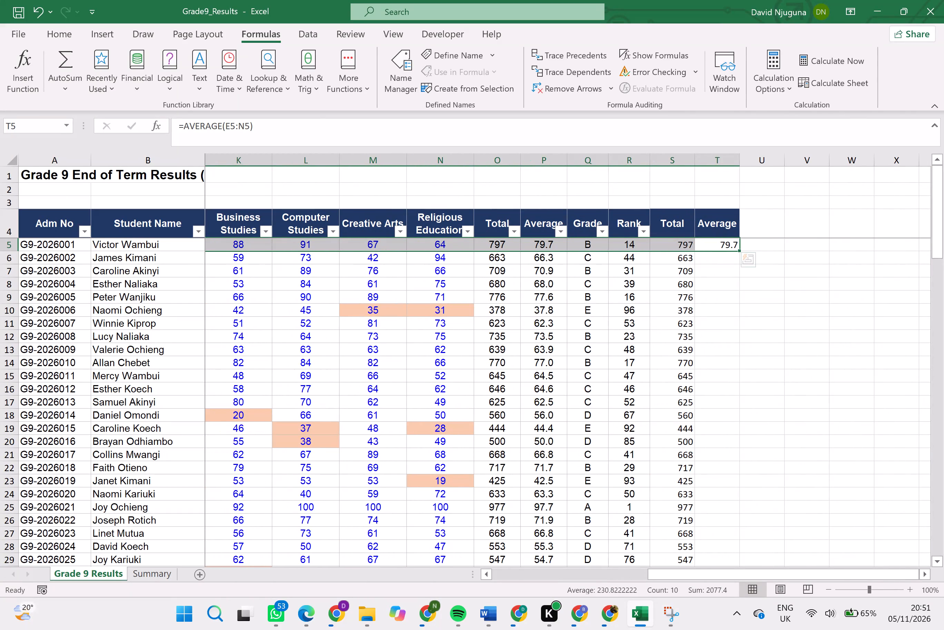
{"action": "left_click", "coordinate": [716, 240]}
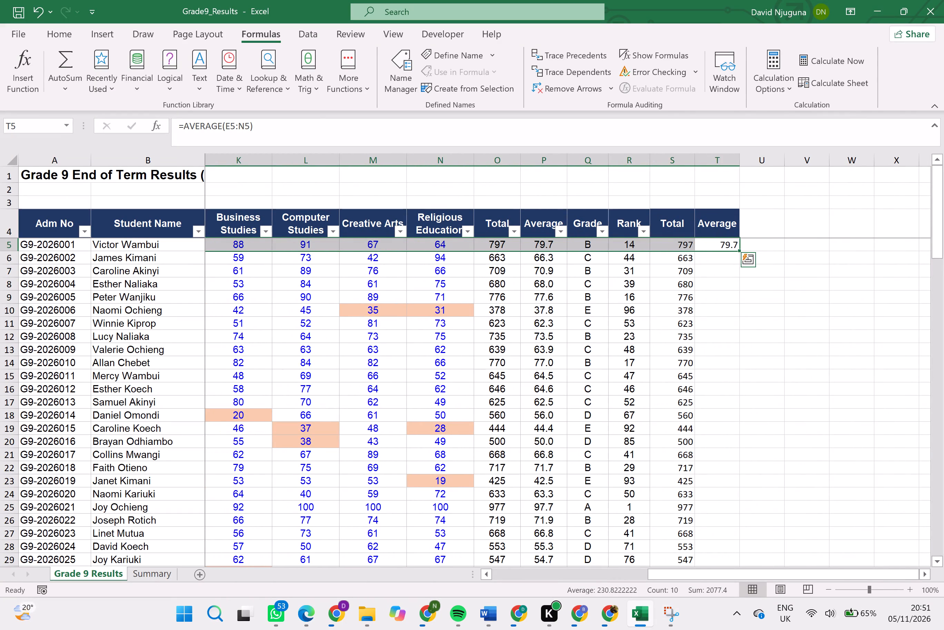
{"action": "left_click", "coordinate": [685, 312]}
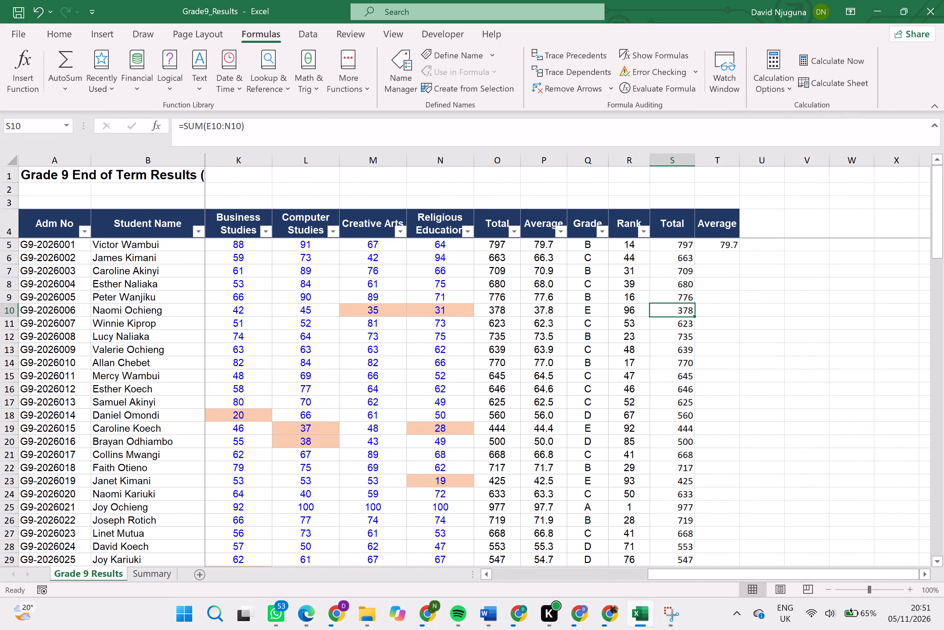
{"action": "left_click", "coordinate": [719, 241]}
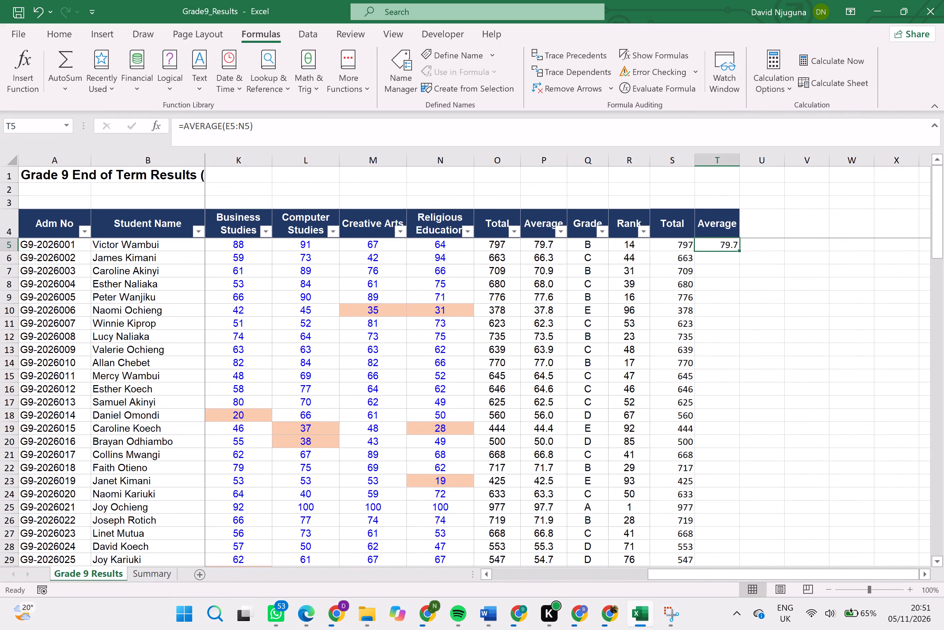
{"action": "left_click_drag", "start_coordinate": [739, 250], "coordinate": [734, 533]}
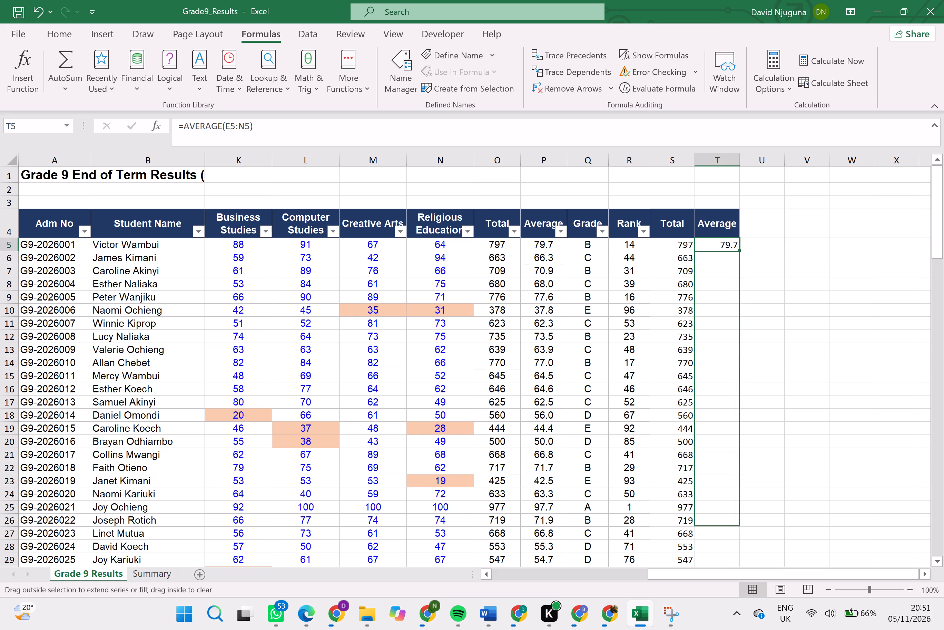
{"action": "left_click_drag", "start_coordinate": [734, 533], "coordinate": [723, 604]}
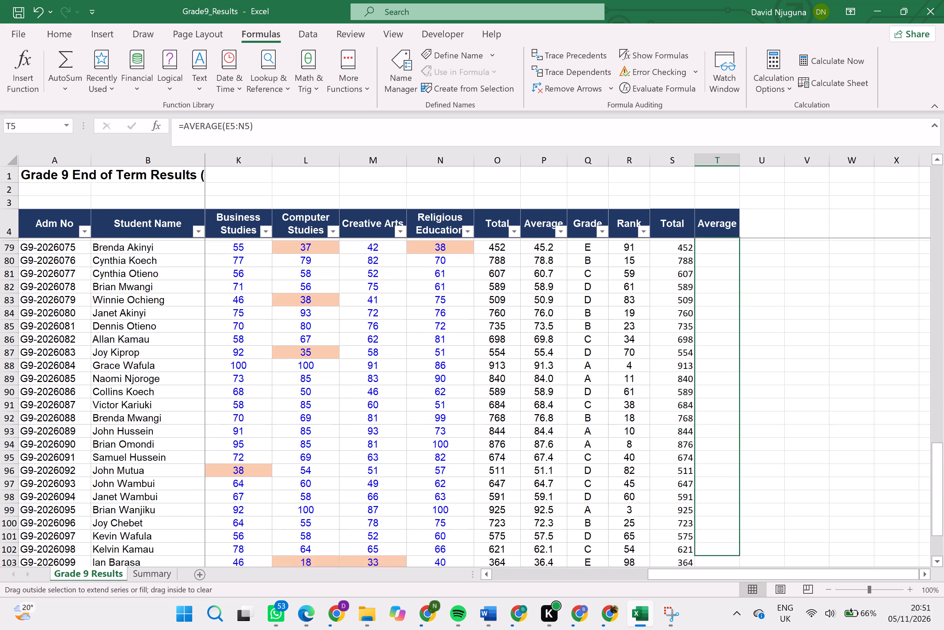
{"action": "left_click_drag", "start_coordinate": [723, 604], "coordinate": [720, 526]}
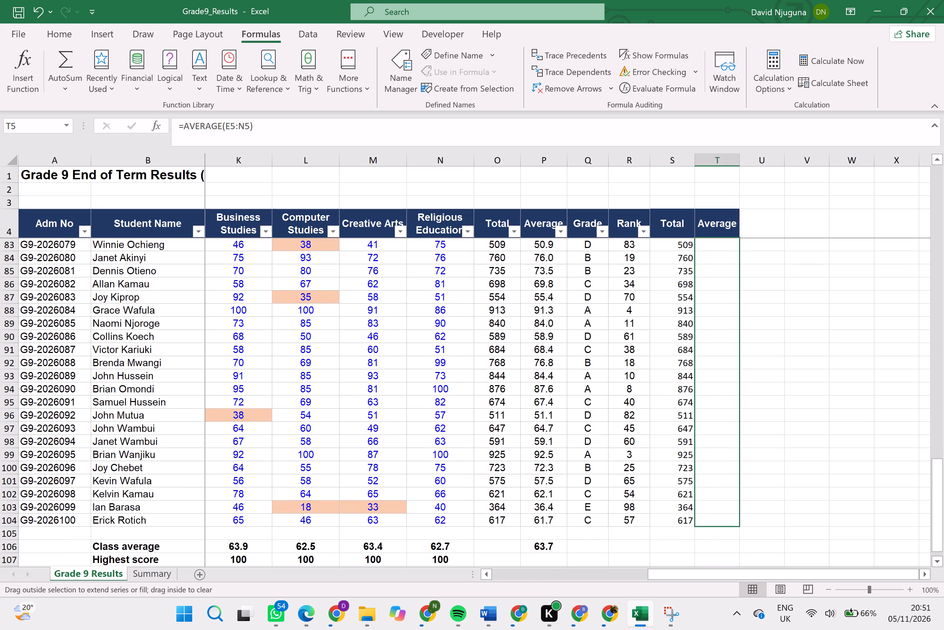
{"action": "left_click_drag", "start_coordinate": [720, 526], "coordinate": [718, 526]}
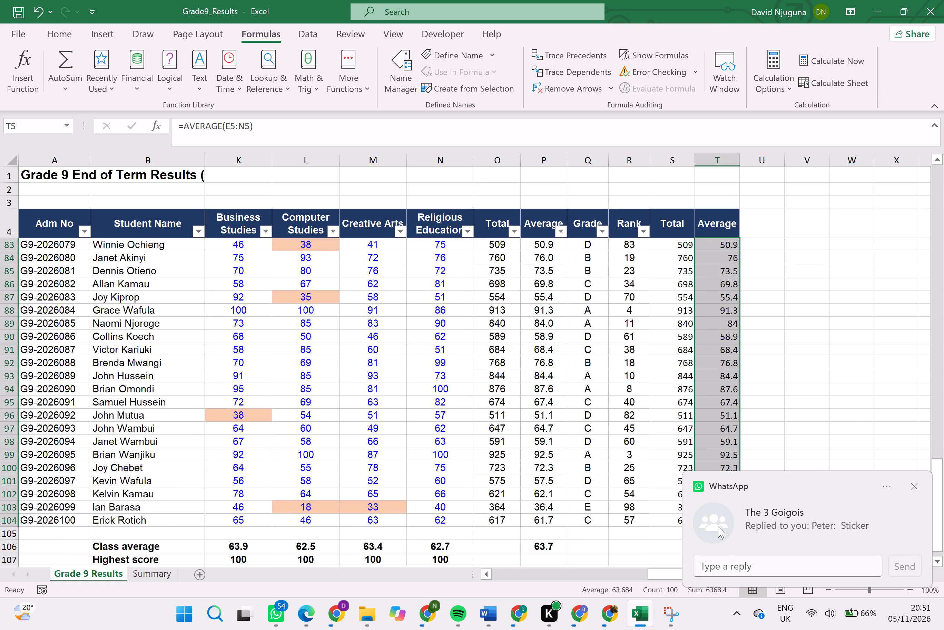
{"action": "left_click", "coordinate": [758, 422]}
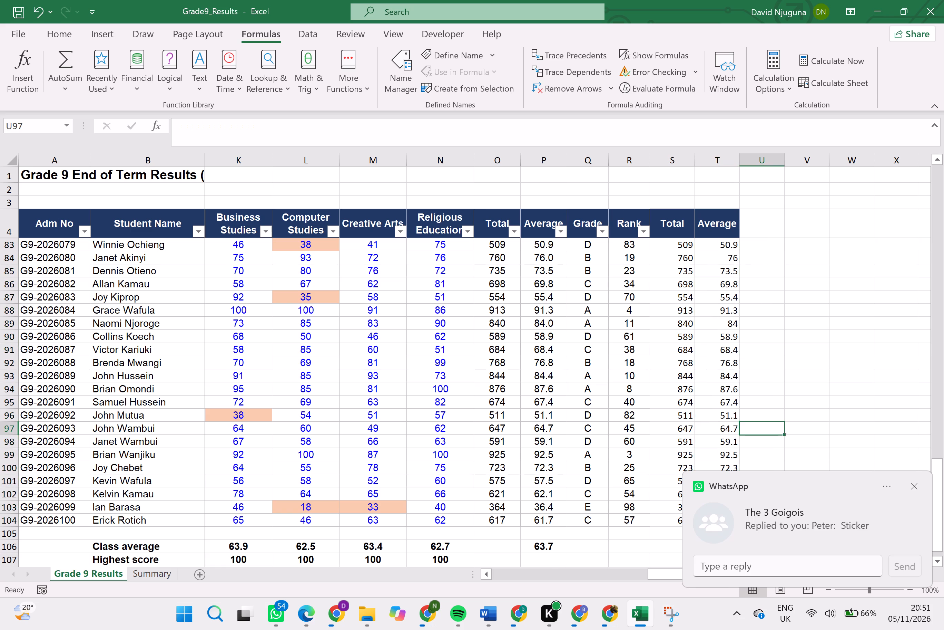
Enter the header "Grade" in cell U4, beside the second Average column.
{"action": "scroll", "coordinate": [758, 422], "scroll_direction": "up", "scroll_amount": 6}
{"action": "scroll", "coordinate": [691, 386], "scroll_direction": "up", "scroll_amount": 7}
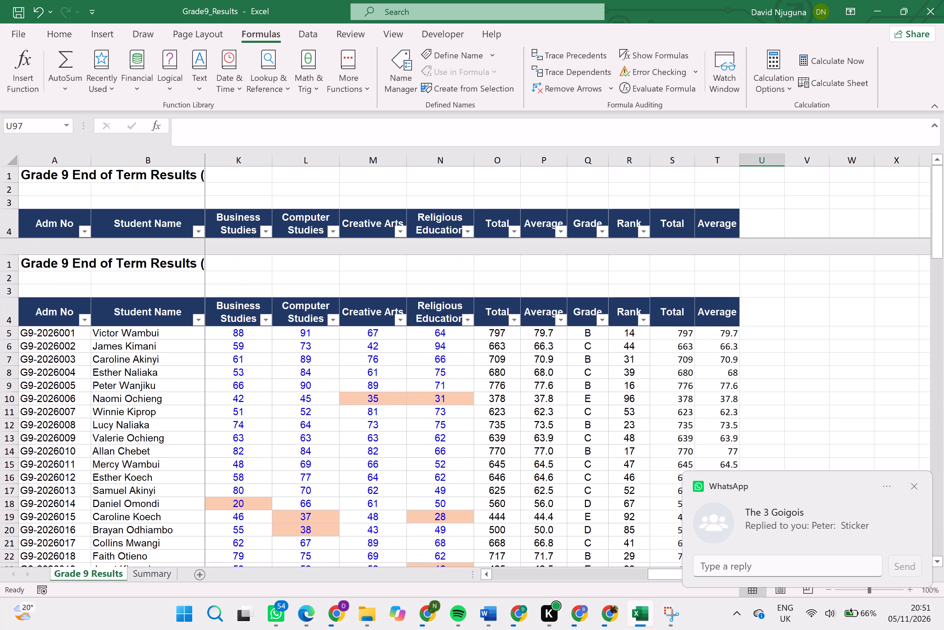
{"action": "scroll", "coordinate": [691, 386], "scroll_direction": "up", "scroll_amount": 1}
{"action": "scroll", "coordinate": [749, 289], "scroll_direction": "up", "scroll_amount": 1}
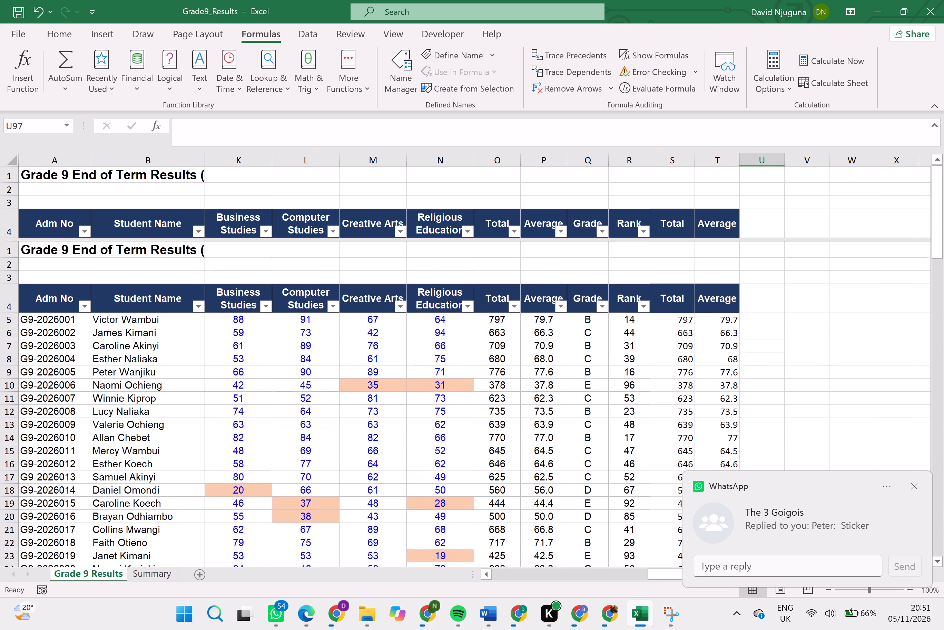
{"action": "scroll", "coordinate": [749, 289], "scroll_direction": "up", "scroll_amount": 1}
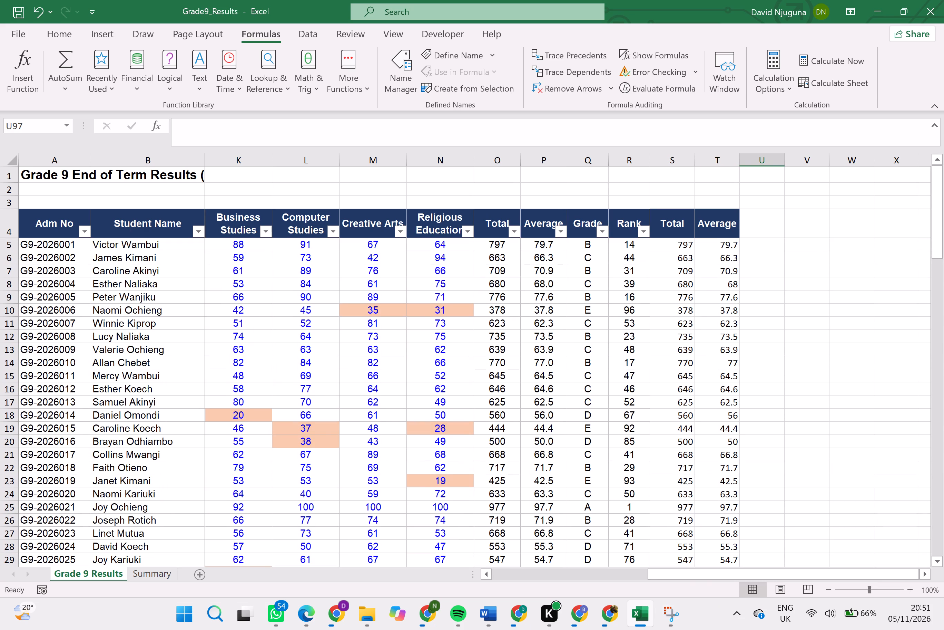
{"action": "left_click", "coordinate": [770, 228]}
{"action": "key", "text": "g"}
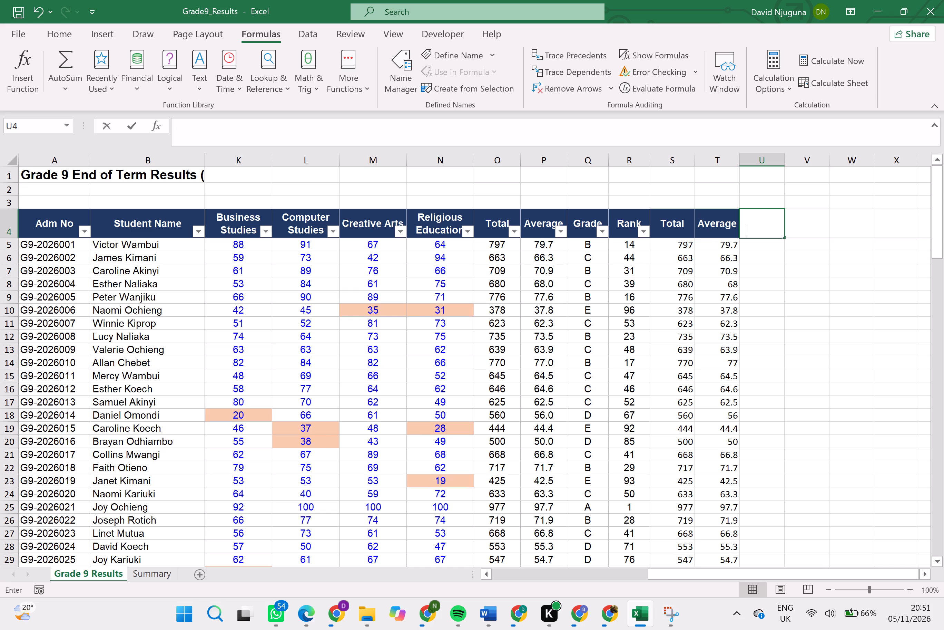
{"action": "key", "text": "BackSpace"}
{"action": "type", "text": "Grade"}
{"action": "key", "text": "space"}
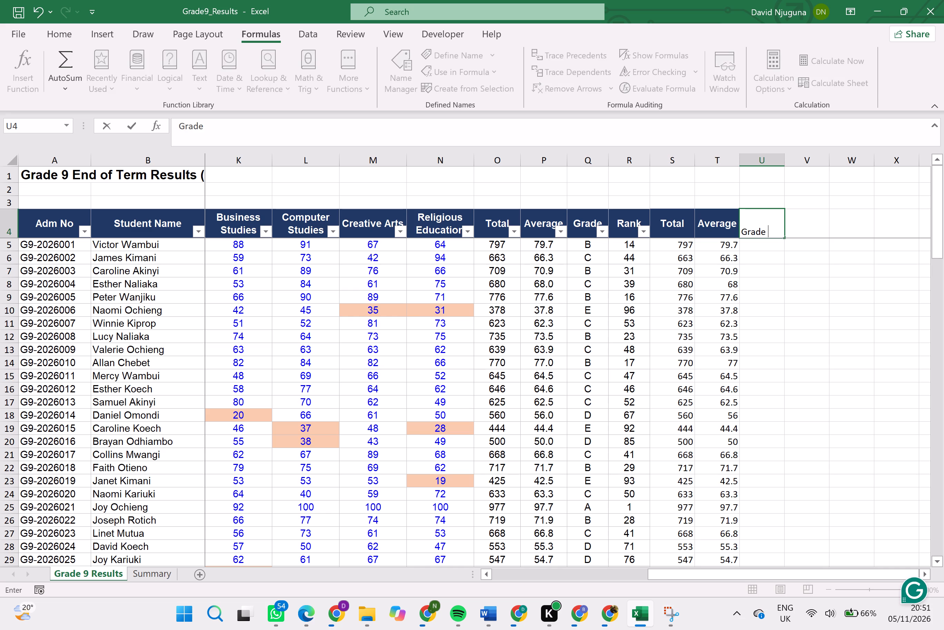
Enter the header Grade in cell U4, beside the second Average column.
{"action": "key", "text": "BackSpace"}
{"action": "left_click", "coordinate": [585, 247]}
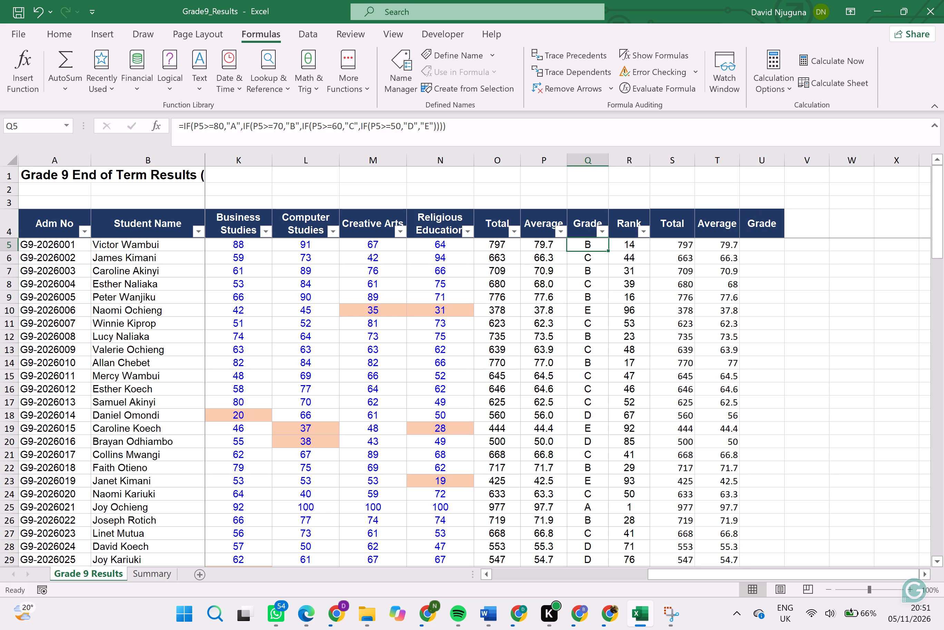
Examine the existing grade formula in cell Q5 as a reference for the new Grade column.
{"action": "left_click", "coordinate": [759, 244]}
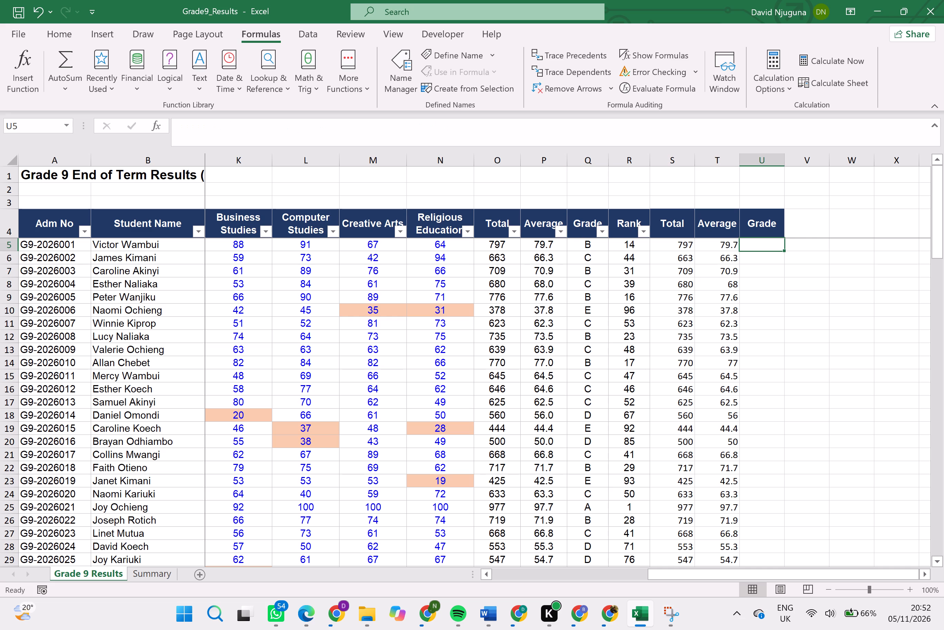
{"action": "left_click", "coordinate": [595, 248]}
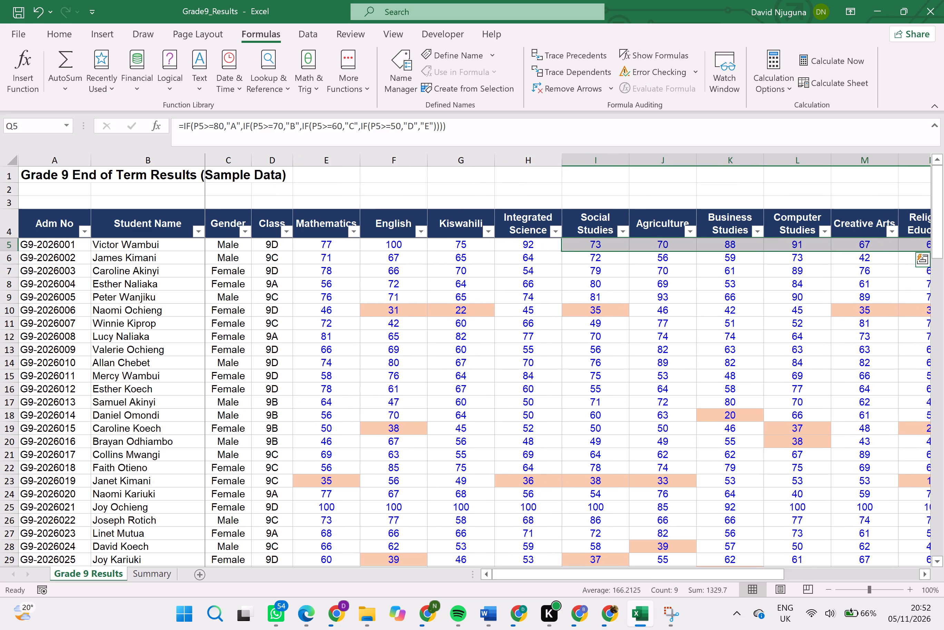
{"action": "scroll", "coordinate": [675, 280], "scroll_direction": "left", "scroll_amount": 6}
{"action": "scroll", "coordinate": [675, 280], "scroll_direction": "right", "scroll_amount": 4}
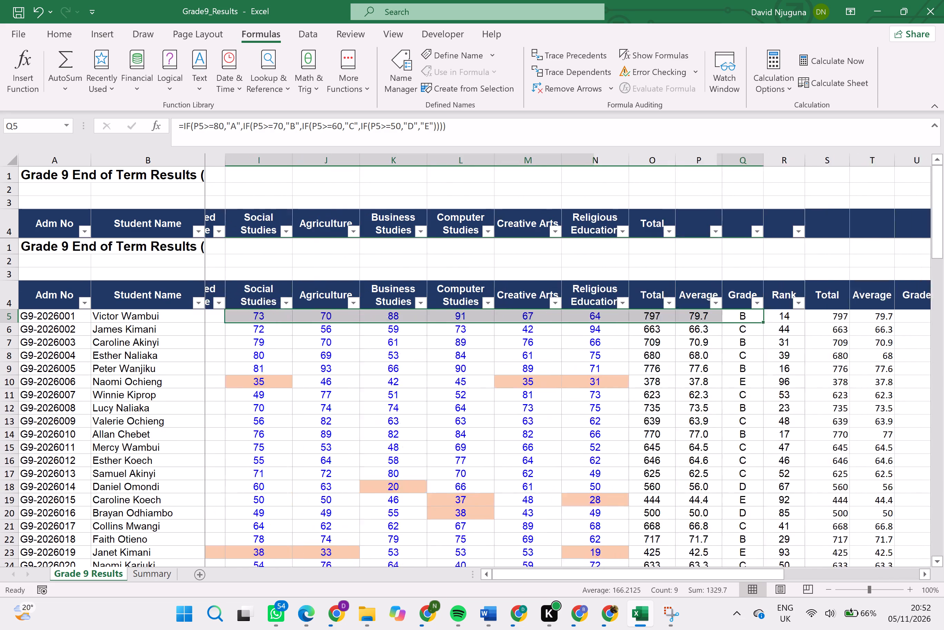
{"action": "scroll", "coordinate": [675, 280], "scroll_direction": "left", "scroll_amount": 1}
{"action": "left_click", "coordinate": [686, 348]}
{"action": "scroll", "coordinate": [686, 348], "scroll_direction": "up", "scroll_amount": 1}
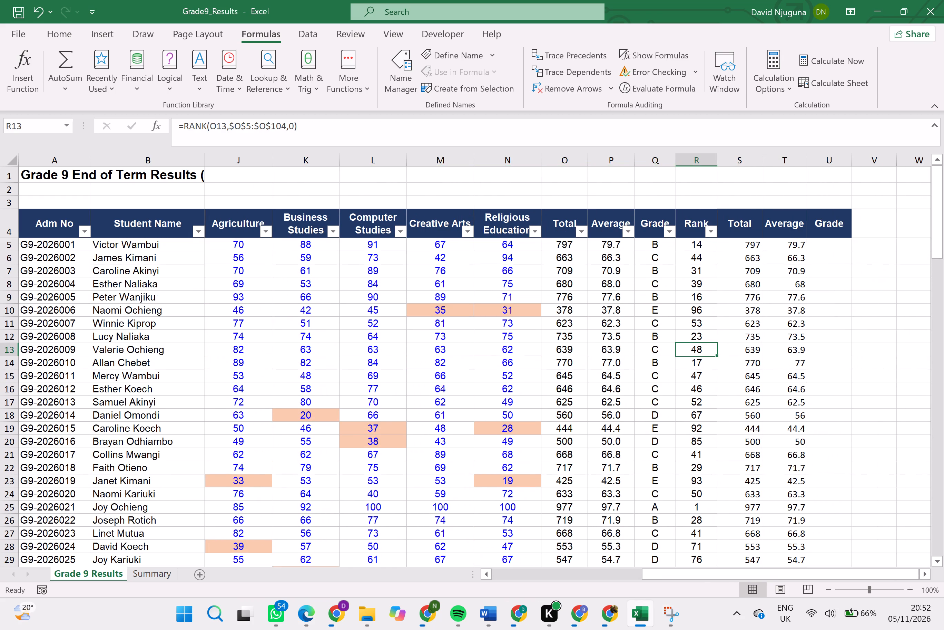
{"action": "scroll", "coordinate": [686, 348], "scroll_direction": "up", "scroll_amount": 1}
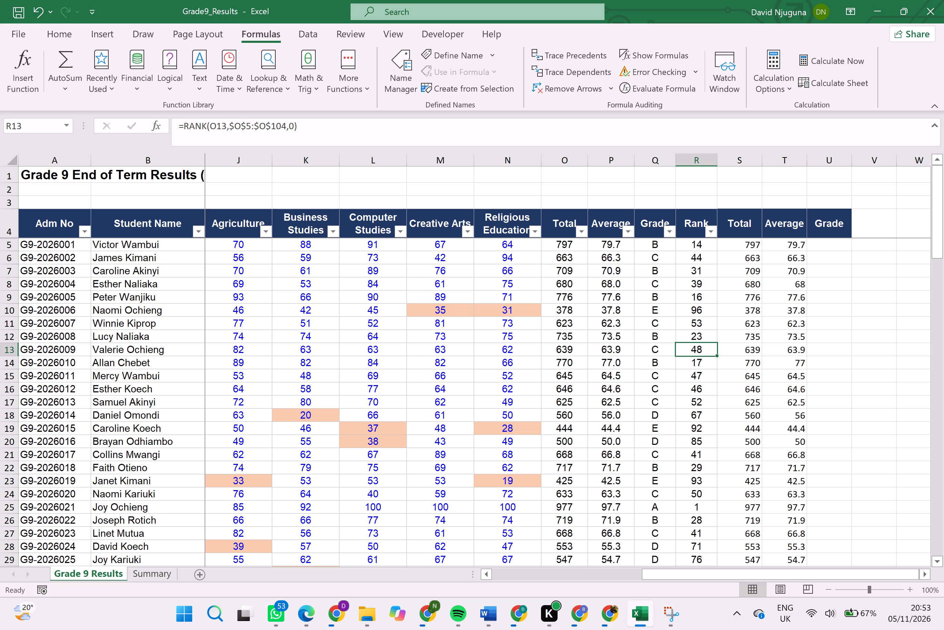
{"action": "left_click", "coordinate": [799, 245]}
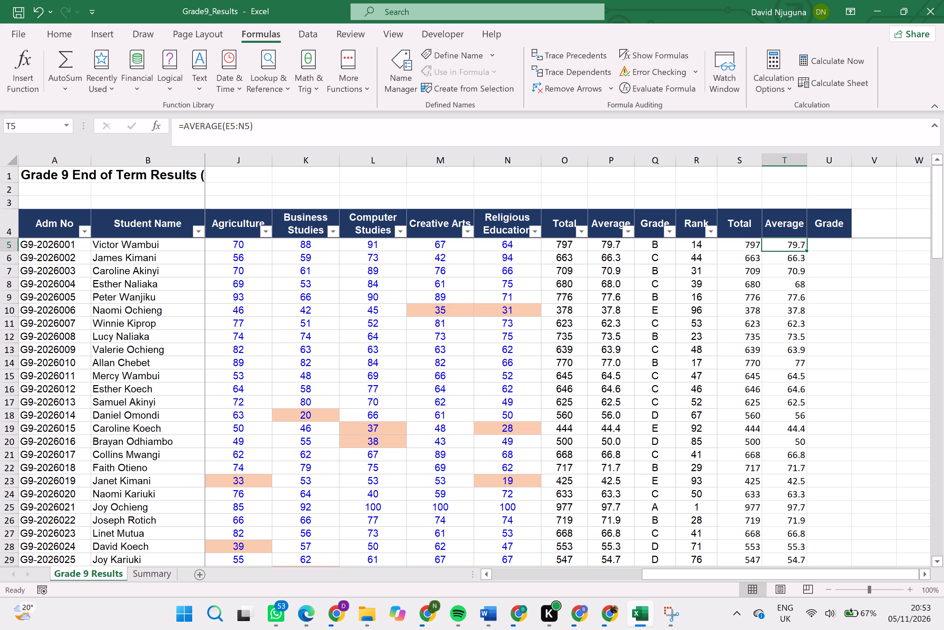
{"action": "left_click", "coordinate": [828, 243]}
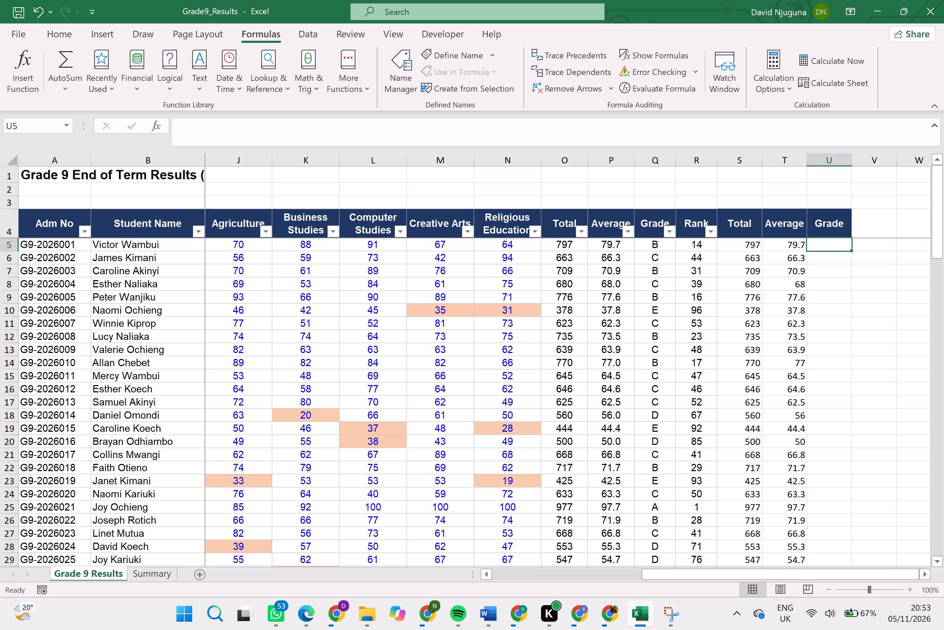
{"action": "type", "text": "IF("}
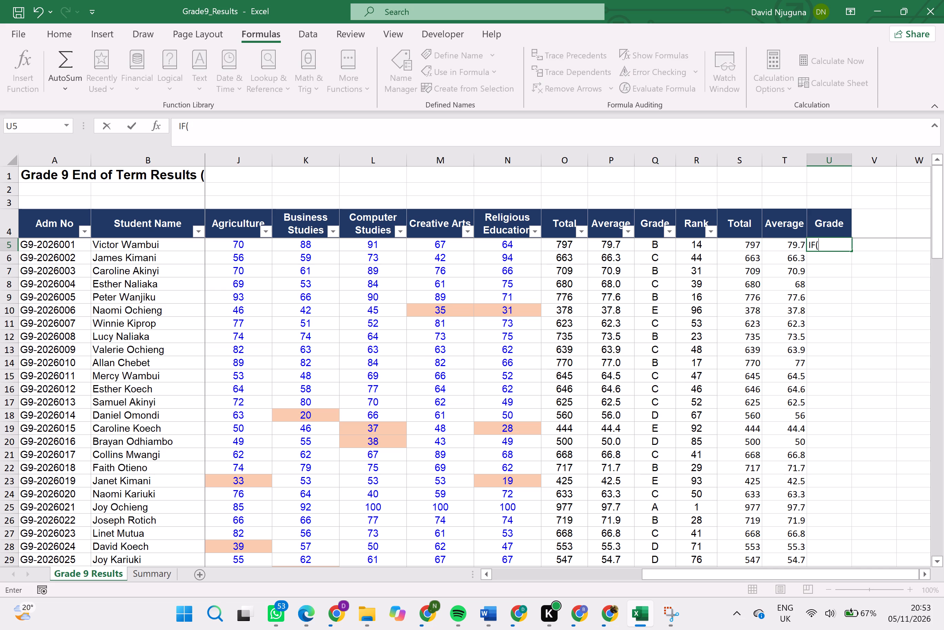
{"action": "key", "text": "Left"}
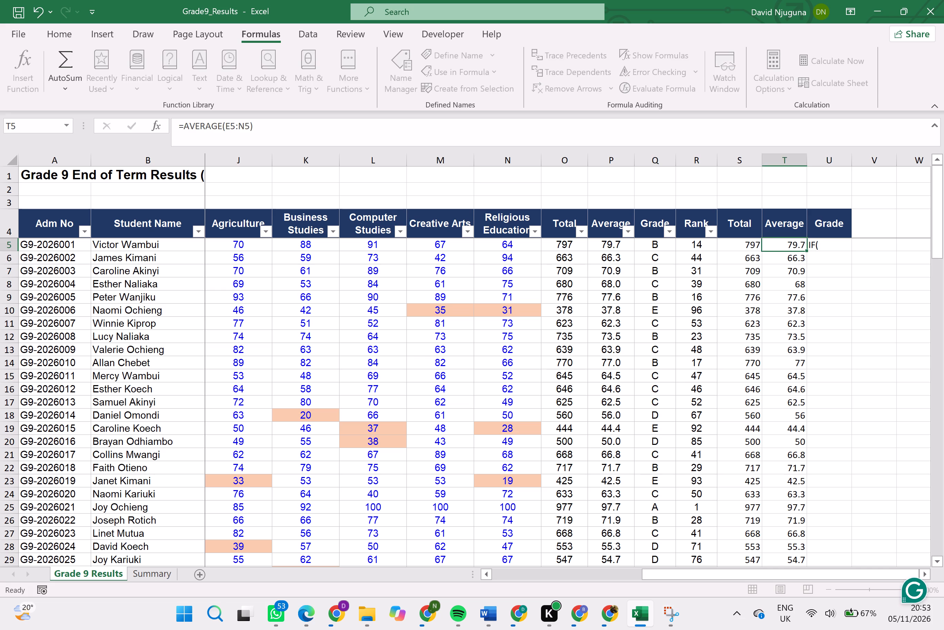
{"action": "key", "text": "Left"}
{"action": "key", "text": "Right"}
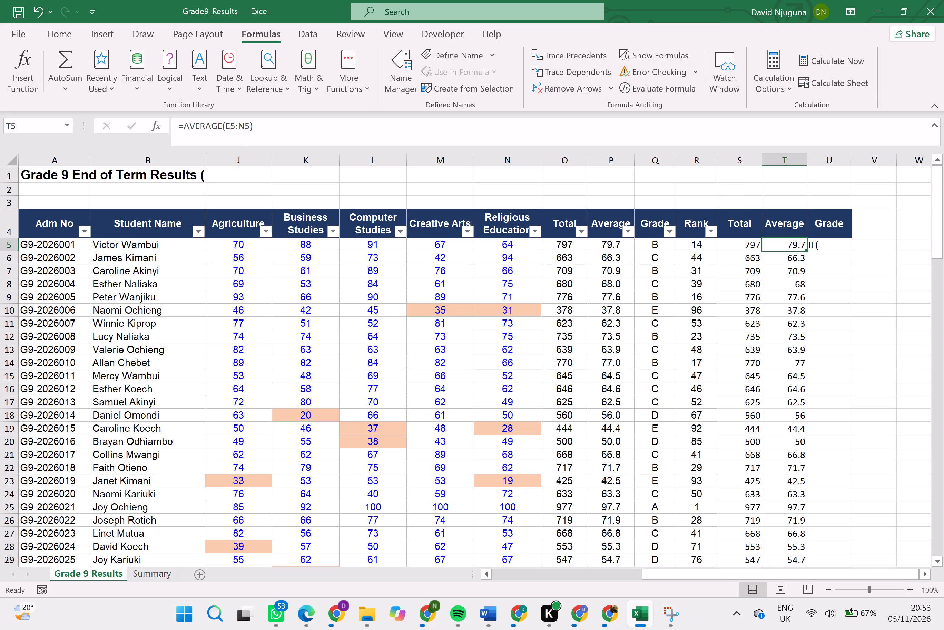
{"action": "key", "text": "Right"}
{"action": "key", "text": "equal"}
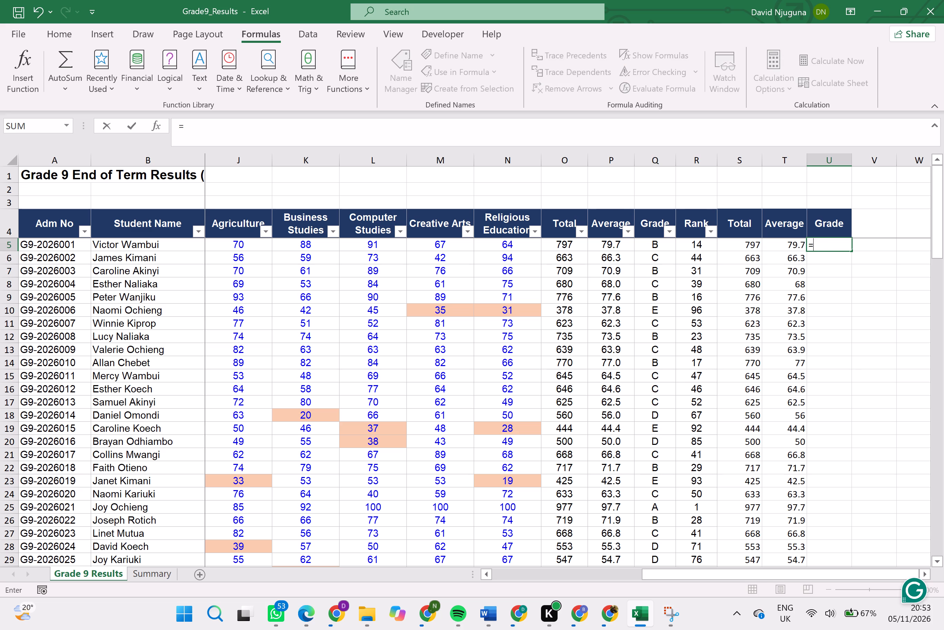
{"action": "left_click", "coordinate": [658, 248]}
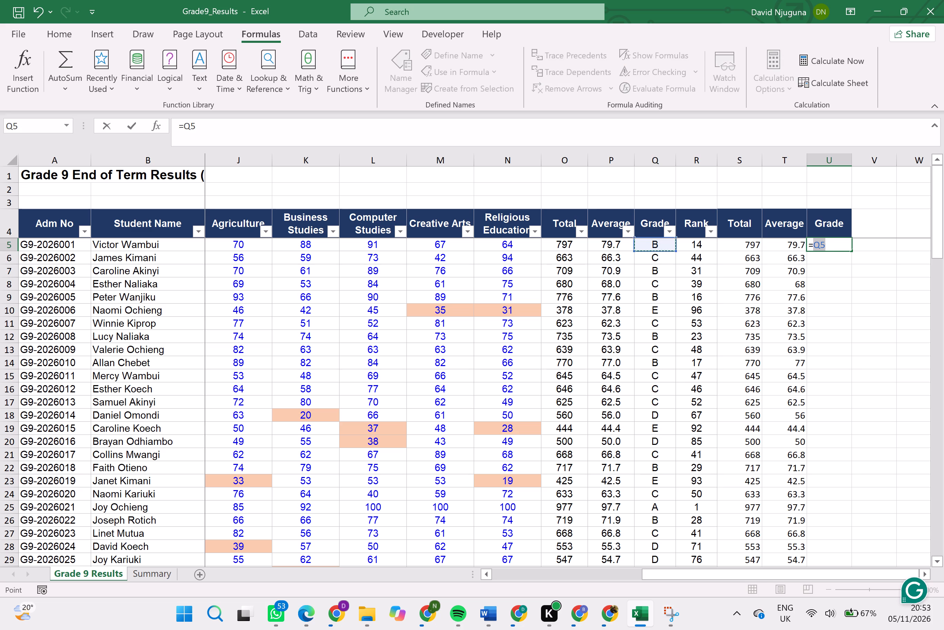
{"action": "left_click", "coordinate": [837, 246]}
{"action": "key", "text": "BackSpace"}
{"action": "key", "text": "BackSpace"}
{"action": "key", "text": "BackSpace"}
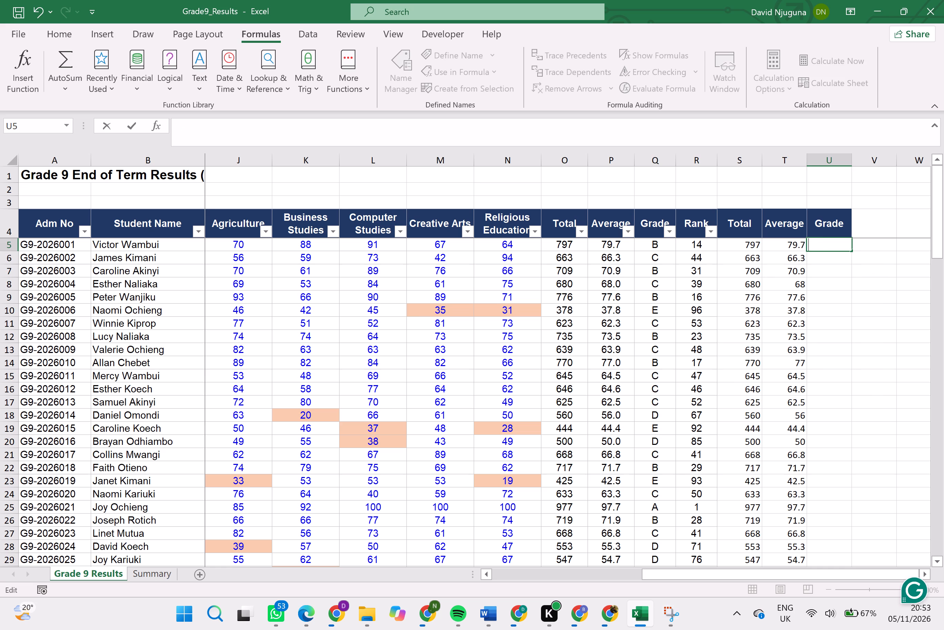
Begin a grade formula in U5, modelled on the one in Q5, with IF testing T5 using a greater-than comparison.
{"action": "left_click", "coordinate": [814, 303]}
{"action": "left_click", "coordinate": [652, 244]}
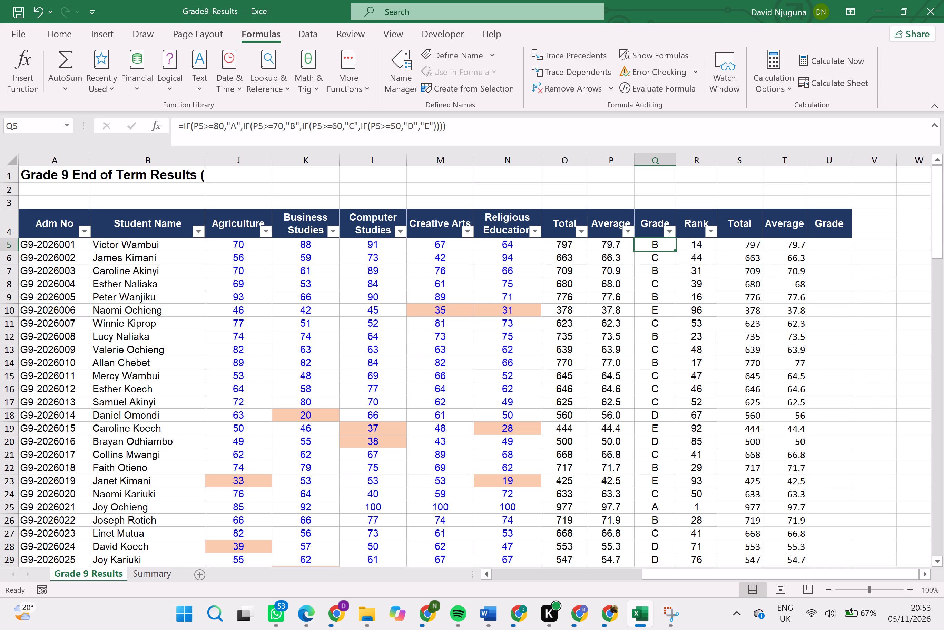
{"action": "left_click", "coordinate": [818, 247]}
{"action": "key", "text": "equal"}
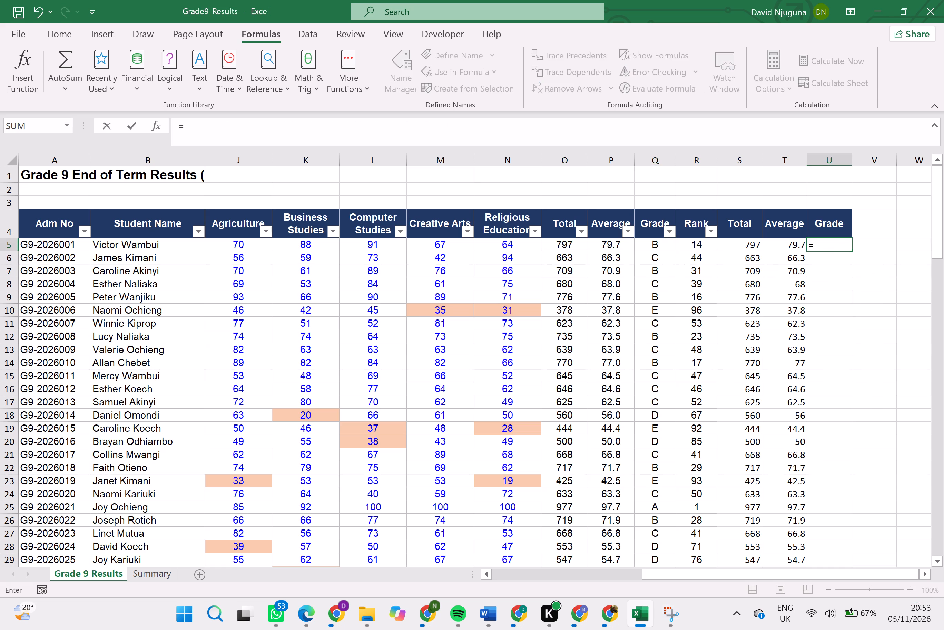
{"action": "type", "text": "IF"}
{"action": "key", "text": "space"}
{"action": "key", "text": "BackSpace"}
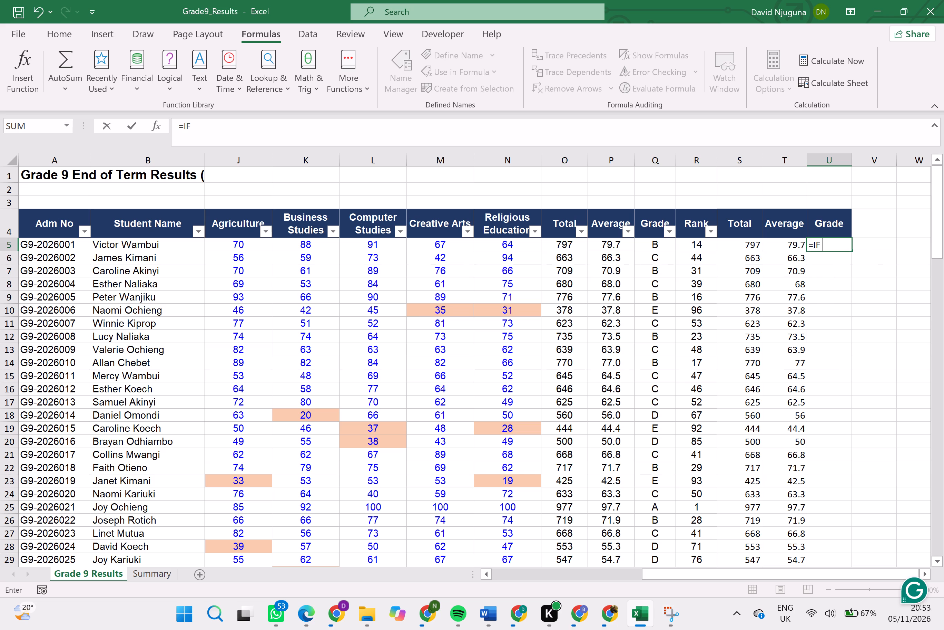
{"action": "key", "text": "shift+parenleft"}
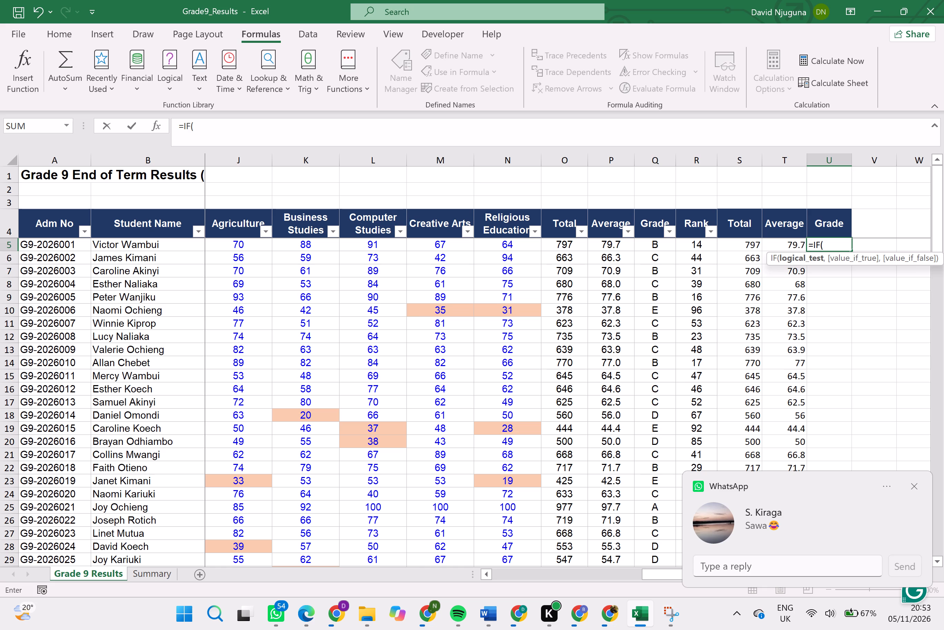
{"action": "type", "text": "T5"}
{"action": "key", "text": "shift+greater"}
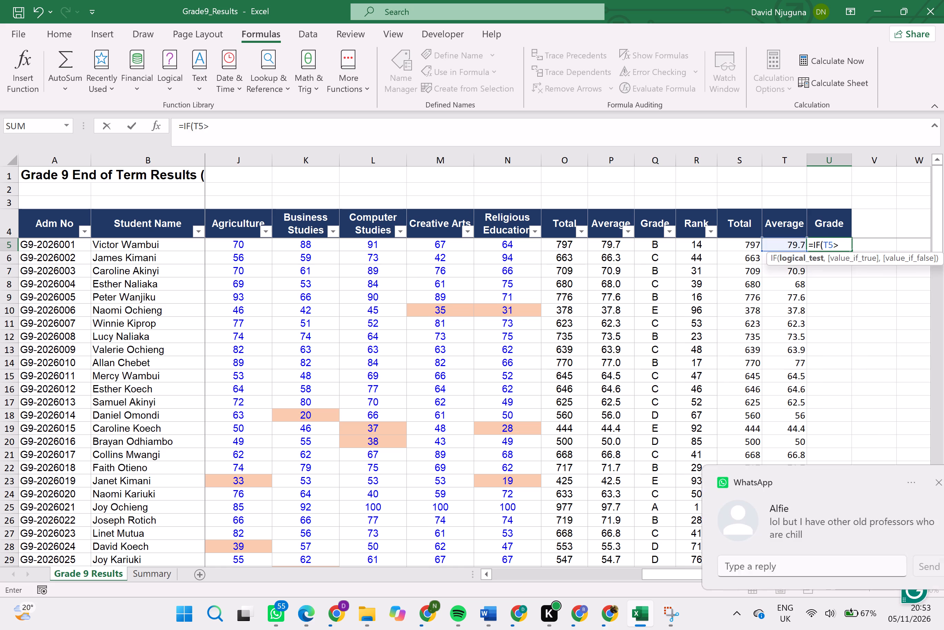
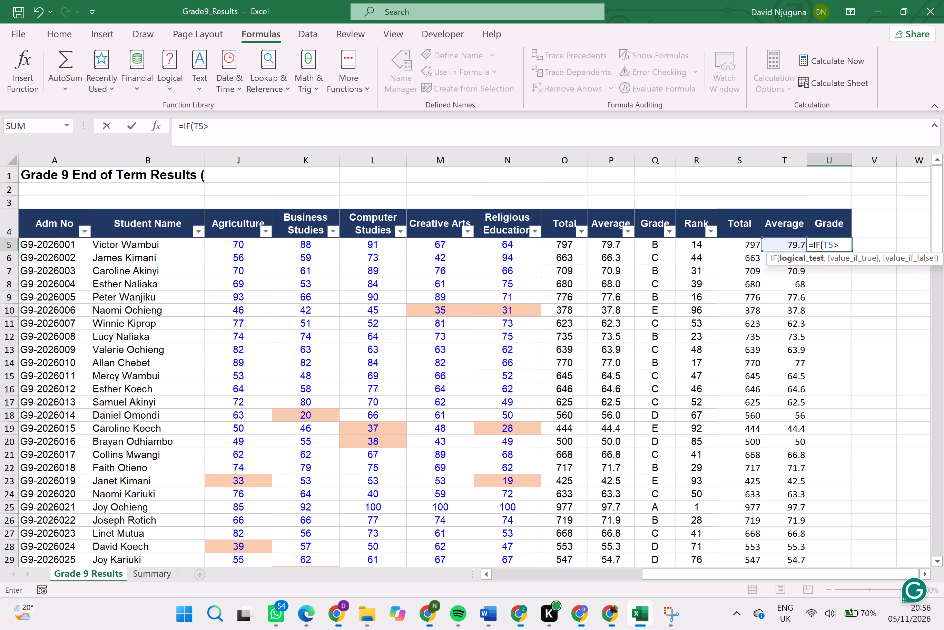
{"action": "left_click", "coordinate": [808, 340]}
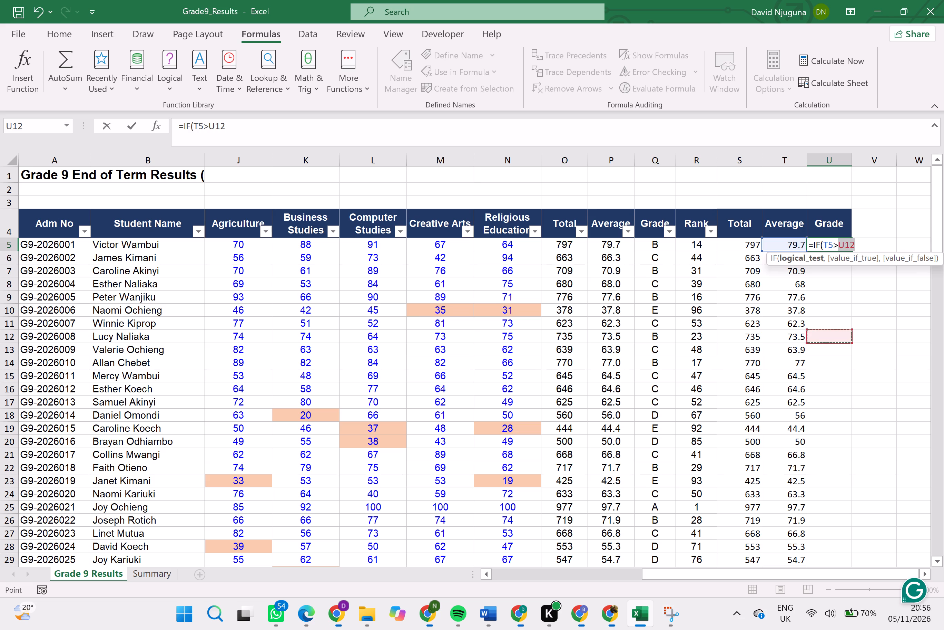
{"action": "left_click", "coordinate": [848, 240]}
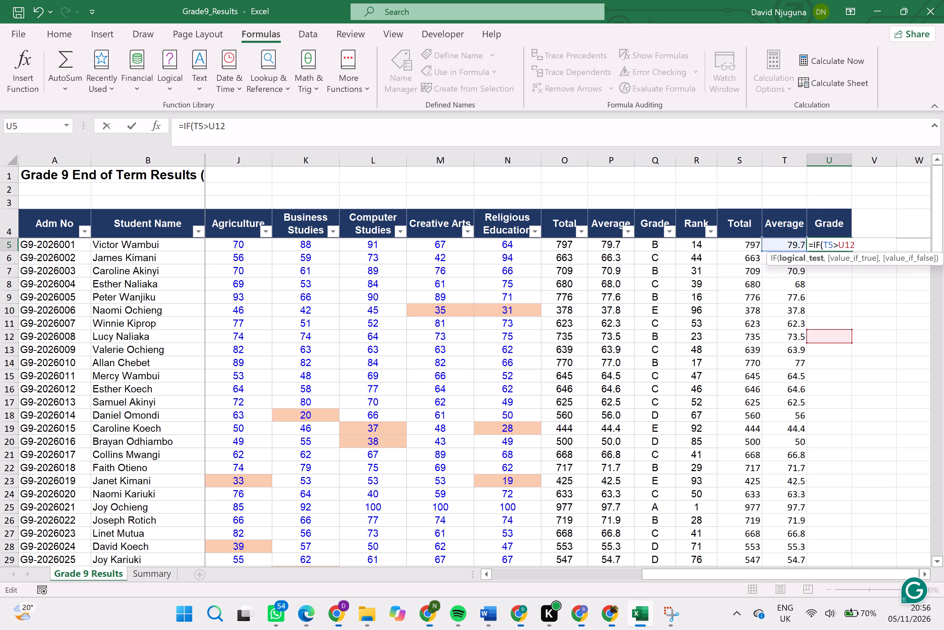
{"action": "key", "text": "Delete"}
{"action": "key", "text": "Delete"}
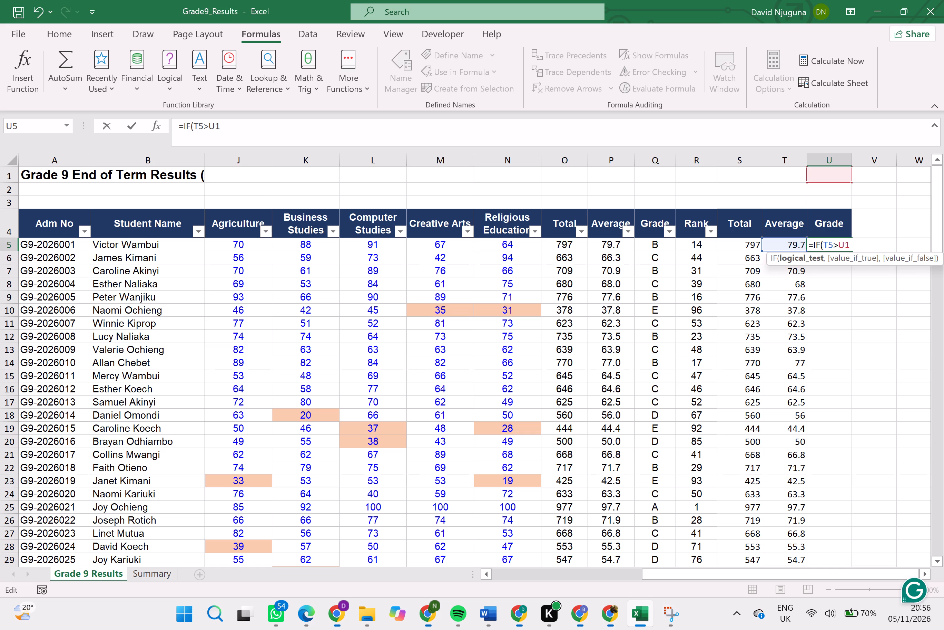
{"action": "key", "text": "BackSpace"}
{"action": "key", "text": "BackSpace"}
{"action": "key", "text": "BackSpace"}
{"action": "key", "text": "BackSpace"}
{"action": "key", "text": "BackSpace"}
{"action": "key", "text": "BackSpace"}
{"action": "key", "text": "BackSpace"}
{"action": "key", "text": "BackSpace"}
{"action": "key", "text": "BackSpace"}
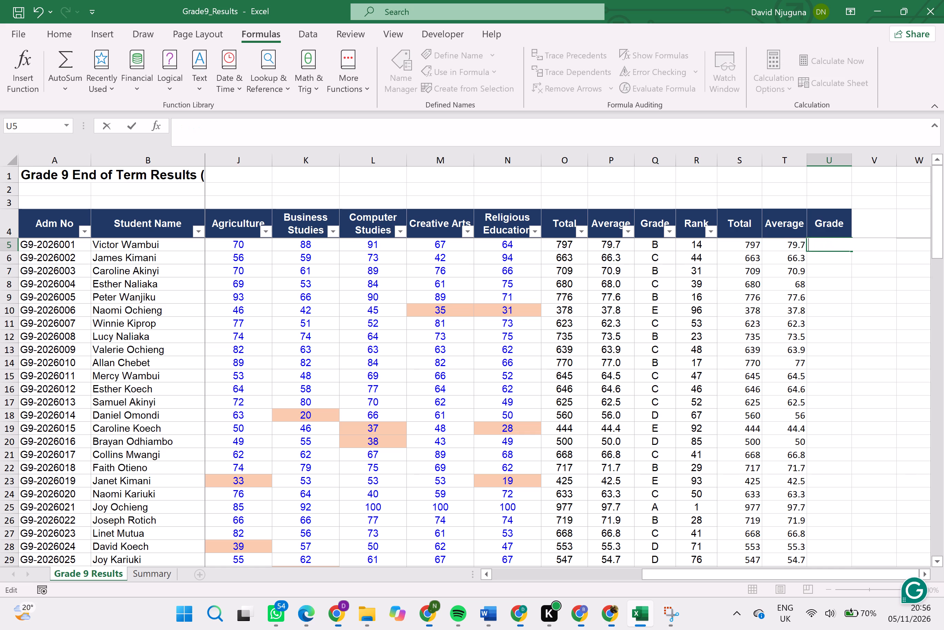
Start a grading formula in cell U5, modelled on Q5, that returns "A" when T5>=80.
{"action": "left_click", "coordinate": [652, 242]}
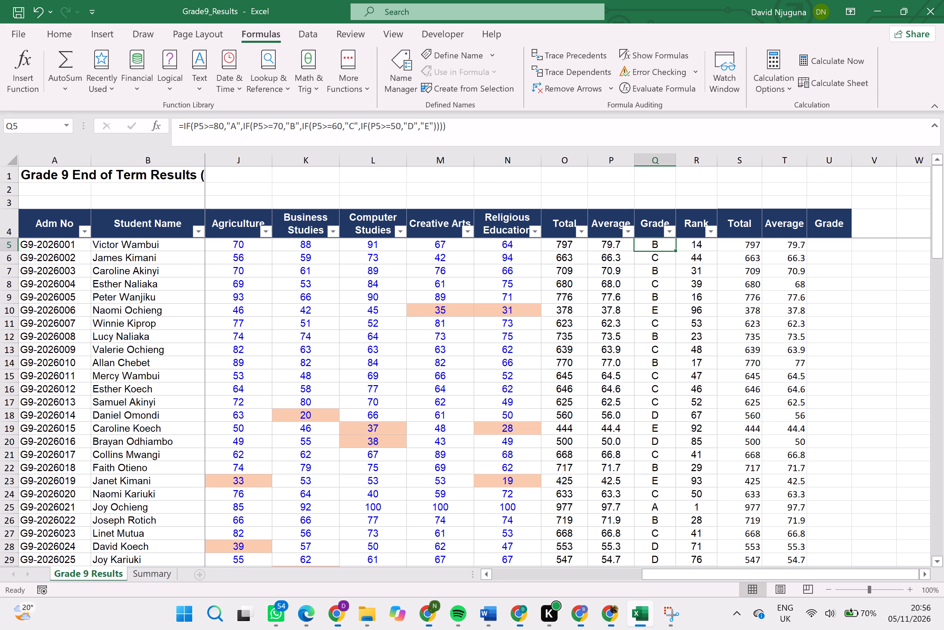
{"action": "left_click", "coordinate": [823, 249]}
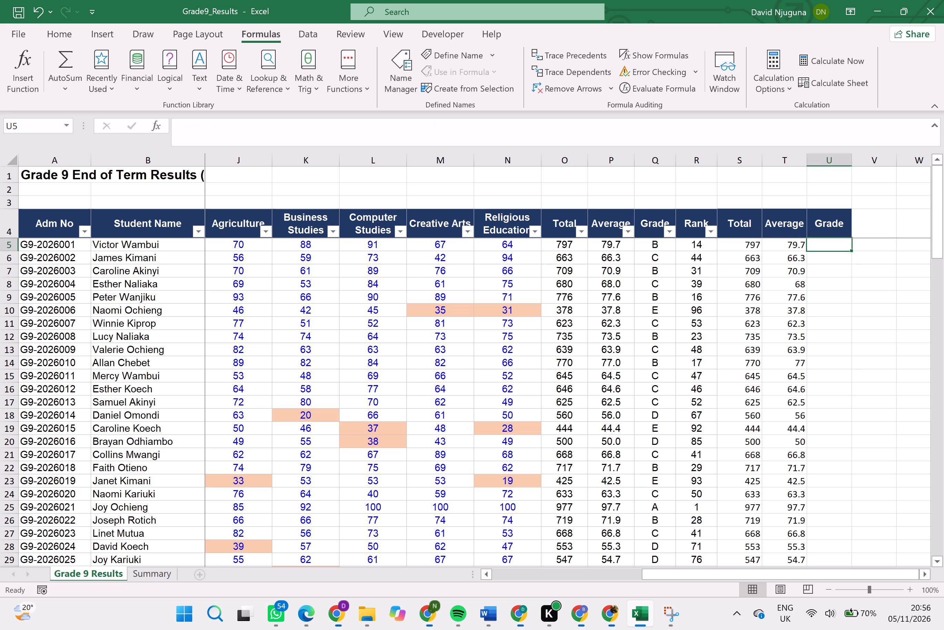
{"action": "key", "text": "equal"}
{"action": "type", "text": "IF"}
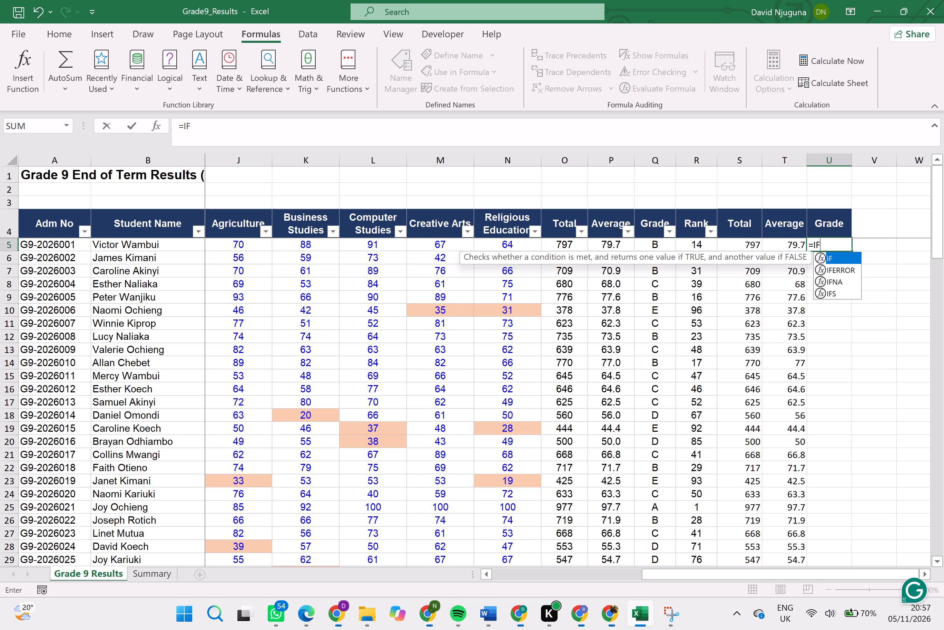
{"action": "key", "text": "space"}
{"action": "key", "text": "BackSpace"}
{"action": "key", "text": "shift+parenleft"}
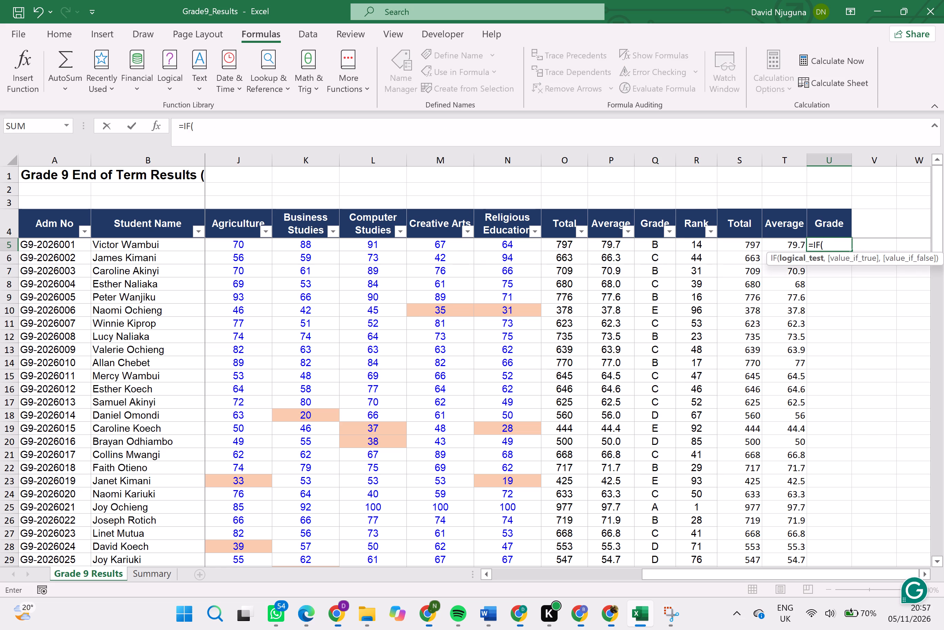
{"action": "key", "text": "shift+t"}
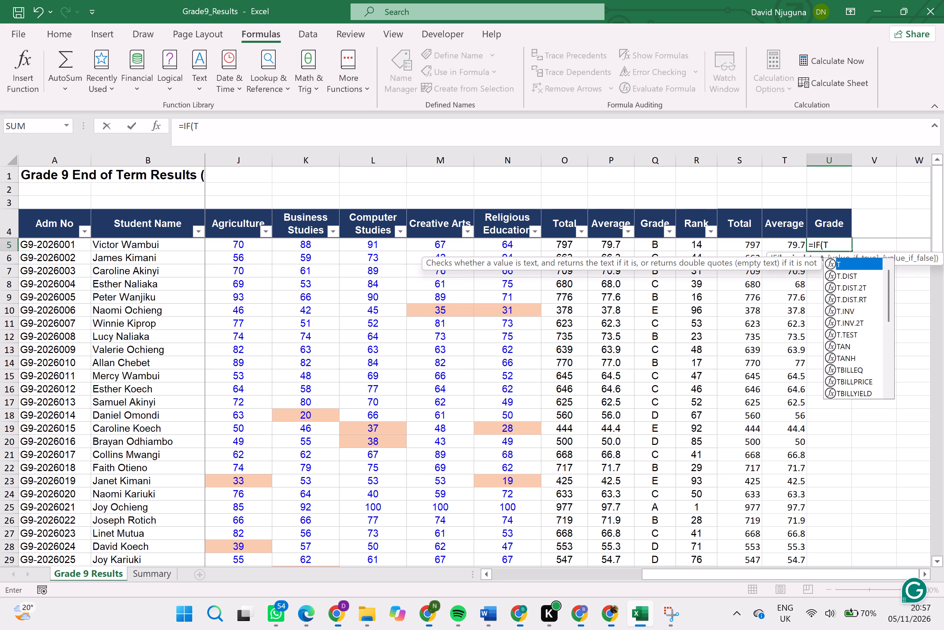
{"action": "key", "text": "5"}
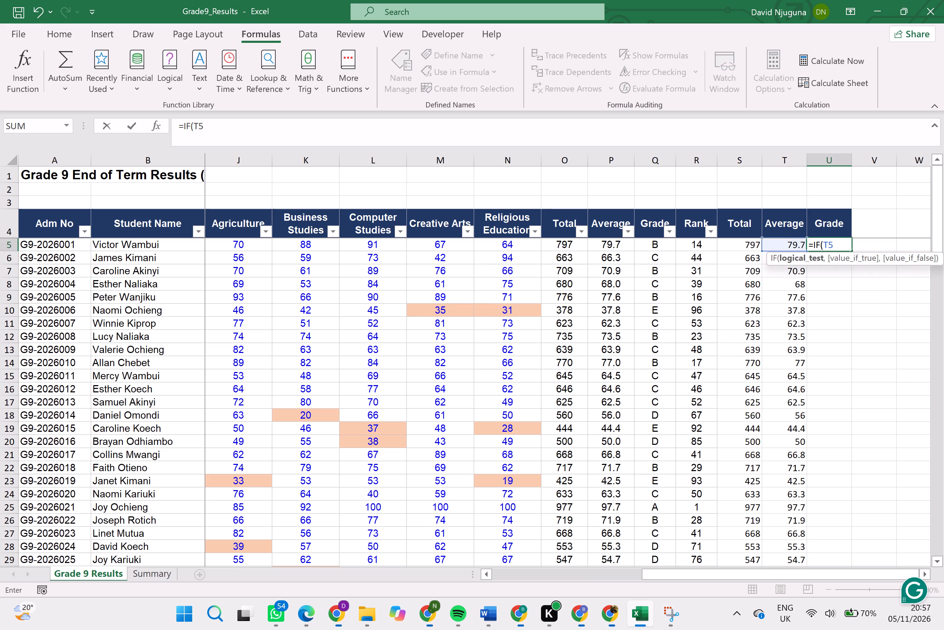
{"action": "key", "text": "shift+greater"}
{"action": "key", "text": "equal"}
{"action": "type", "text": "80"}
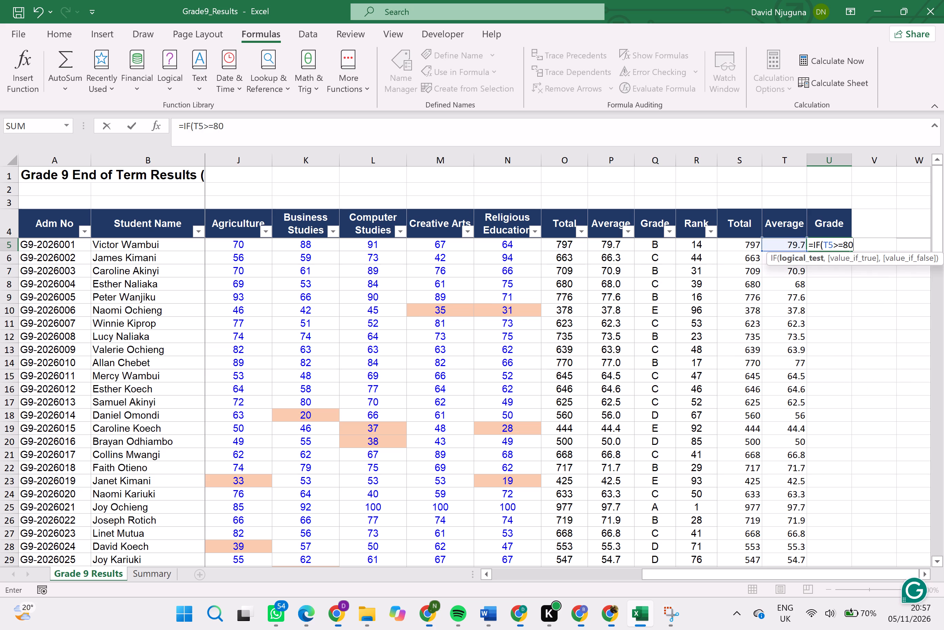
{"action": "type", "text": ","}
{"action": "key", "text": "space"}
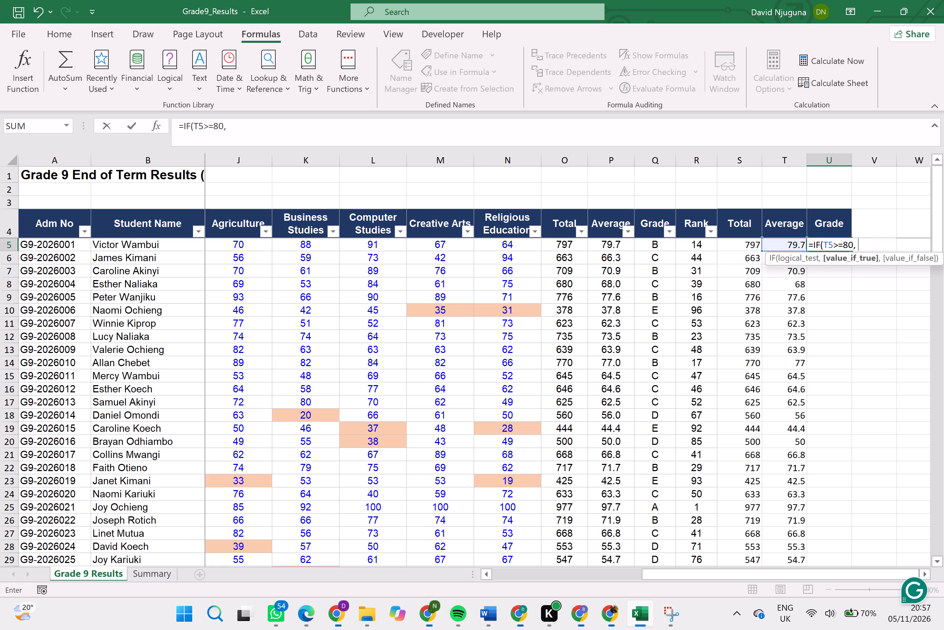
{"action": "key", "text": "shift+a"}
{"action": "key", "text": "BackSpace"}
{"action": "key", "text": "shift+quotedbl"}
{"action": "key", "text": "shift+a"}
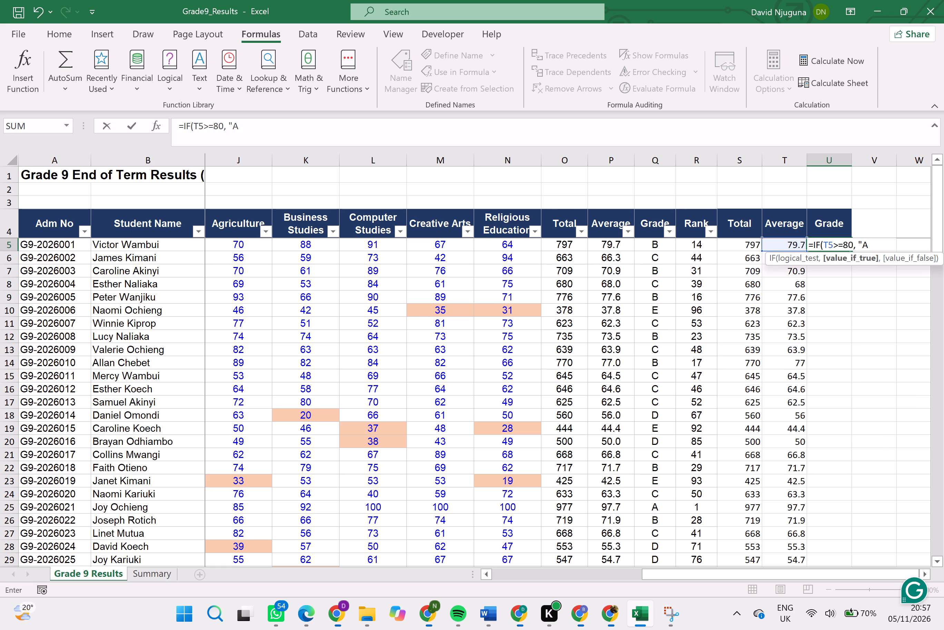
{"action": "key", "text": "shift+quotedbl"}
{"action": "type", "text": ","}
{"action": "key", "text": "space"}
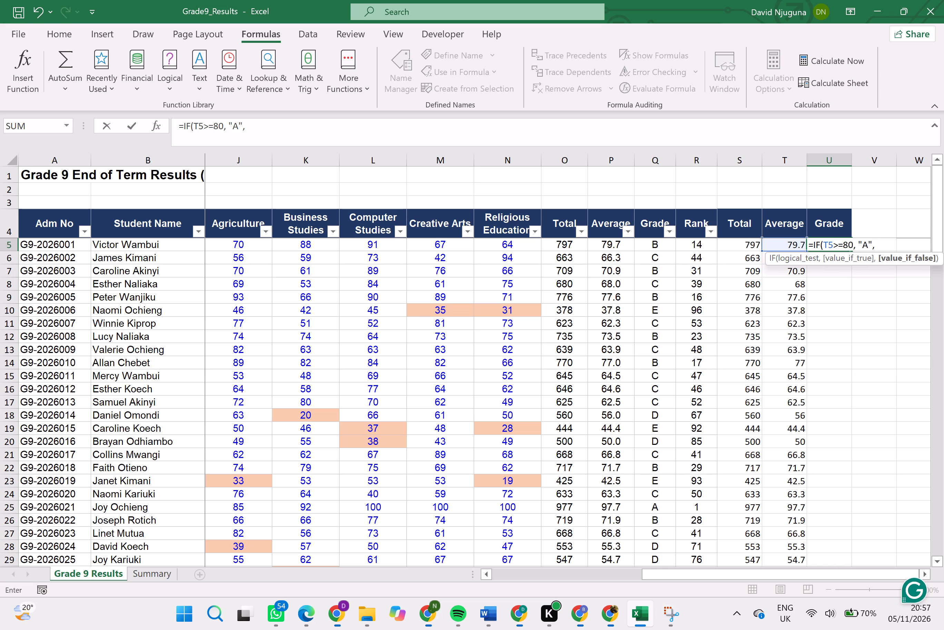
Add a nested IF to the U5 formula that returns "B" when T5>=70.
{"action": "type", "text": "IF"}
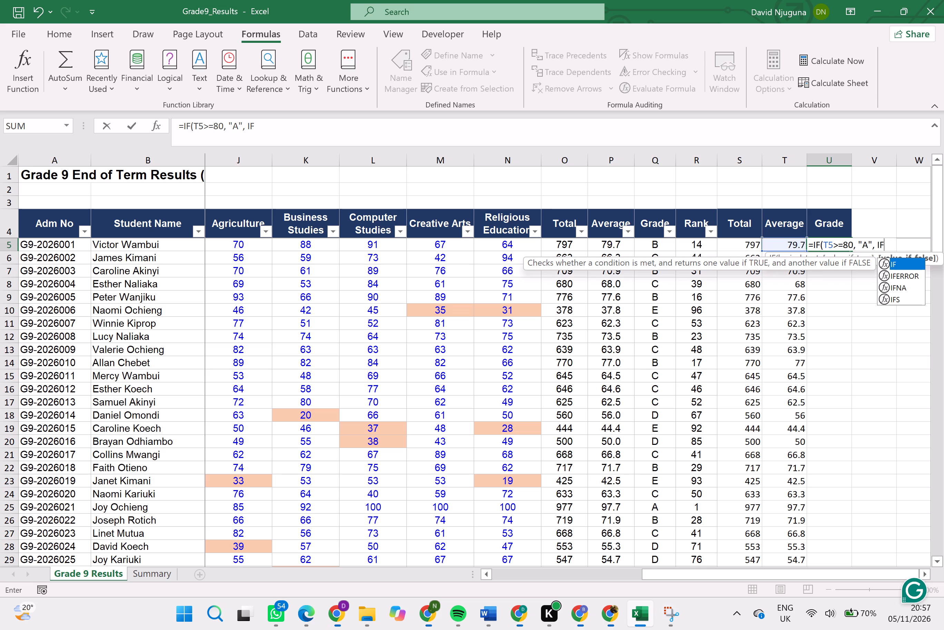
{"action": "key", "text": "shift+parenleft"}
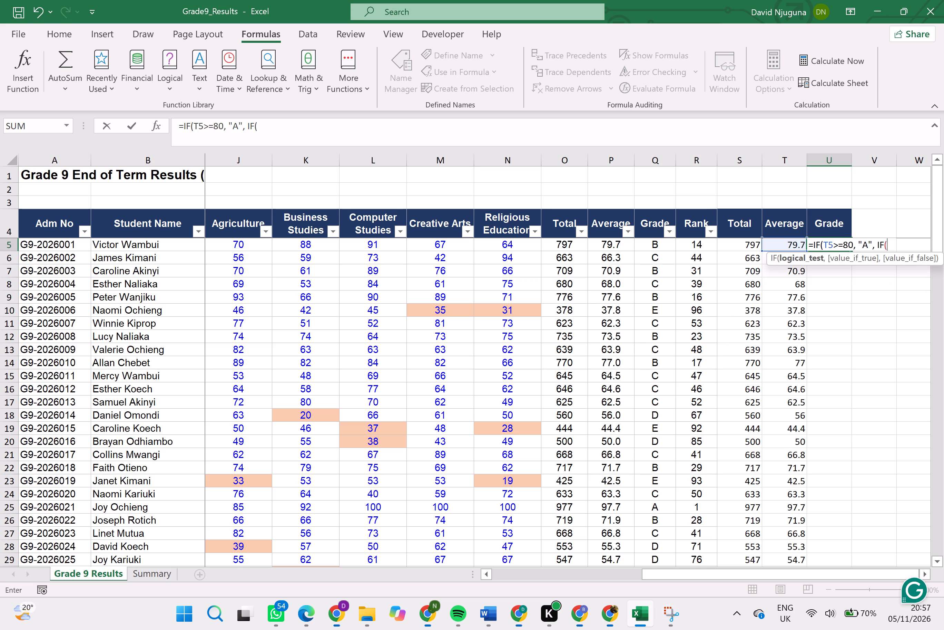
{"action": "type", "text": "T5"}
{"action": "type", "text": ">="}
{"action": "type", "text": "70"}
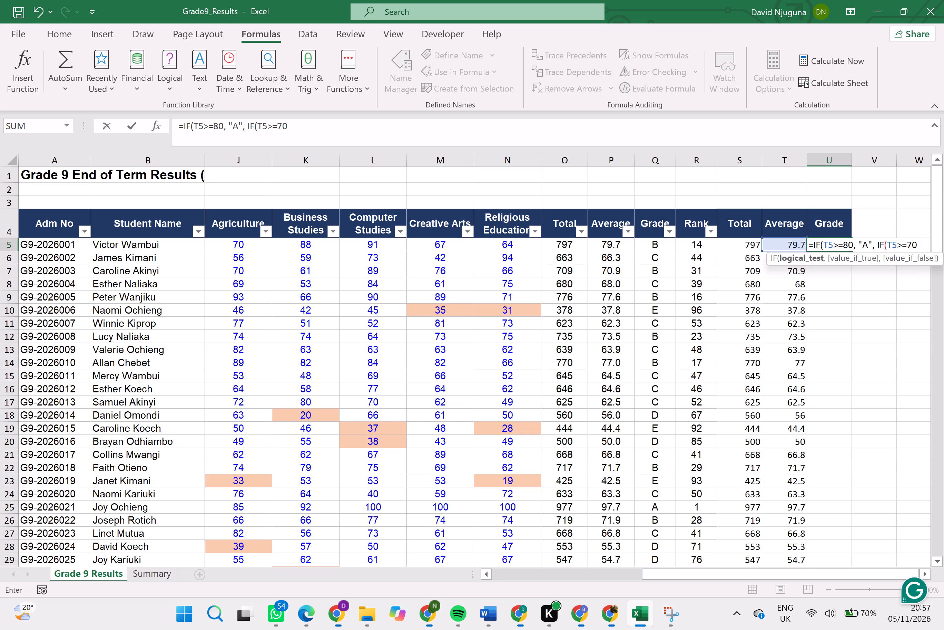
{"action": "type", "text": ","}
{"action": "key", "text": "space"}
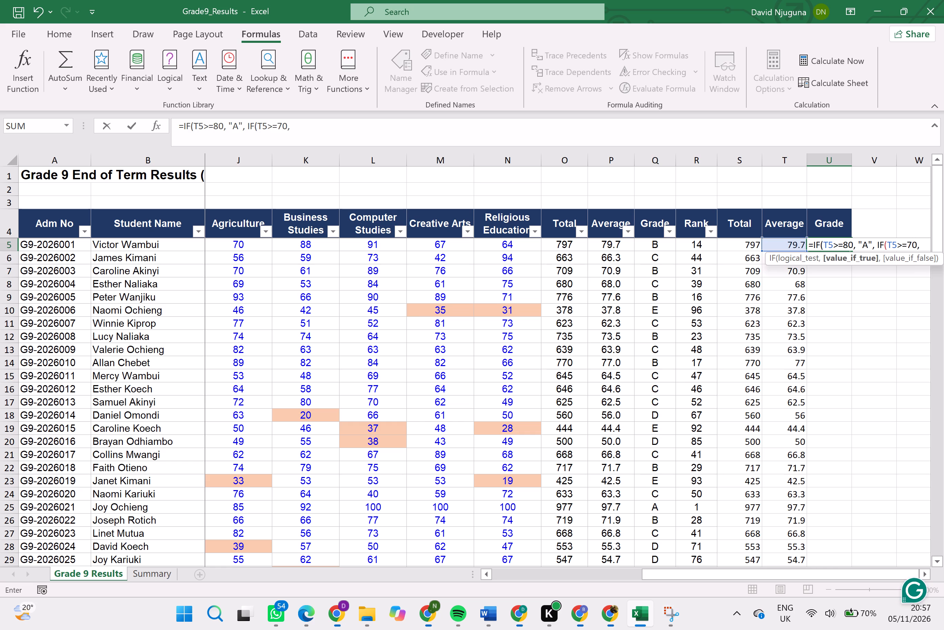
{"action": "type", "text": "\"B"}
{"action": "key", "text": "shift+quotedbl"}
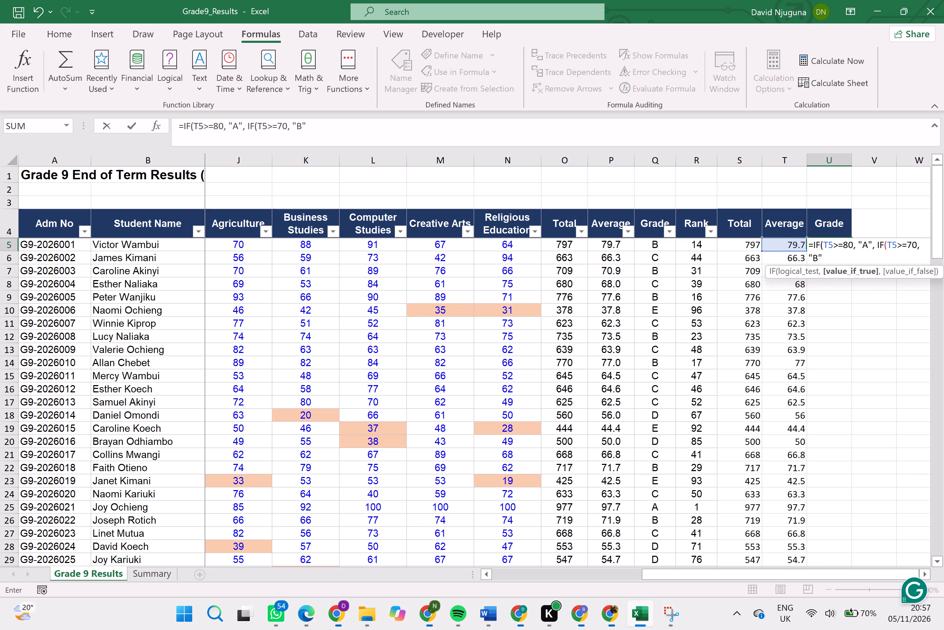
{"action": "type", "text": ","}
{"action": "key", "text": "space"}
Add a third nested IF to the U5 formula that returns "C" when T5>=60.
{"action": "type", "text": "If"}
{"action": "key", "text": "BackSpace"}
{"action": "key", "text": "shift+f"}
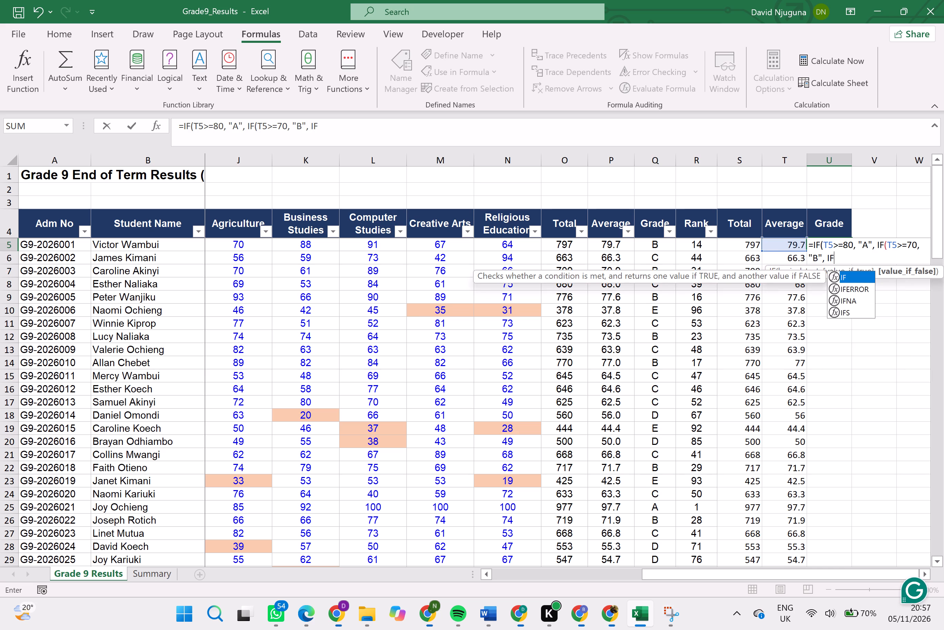
{"action": "key", "text": "shift+parenleft"}
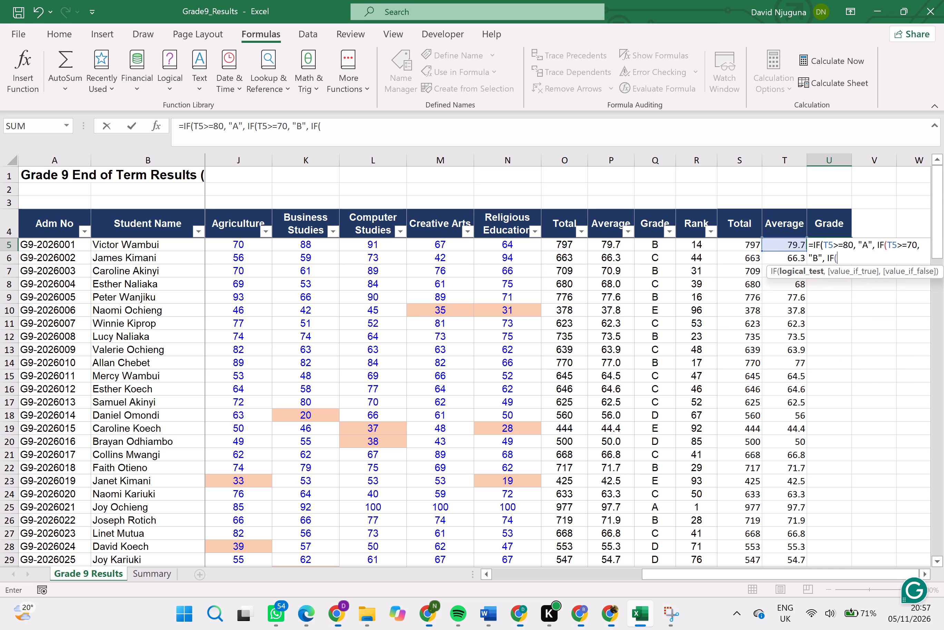
{"action": "type", "text": "t5"}
{"action": "key", "text": "BackSpace"}
{"action": "key", "text": "BackSpace"}
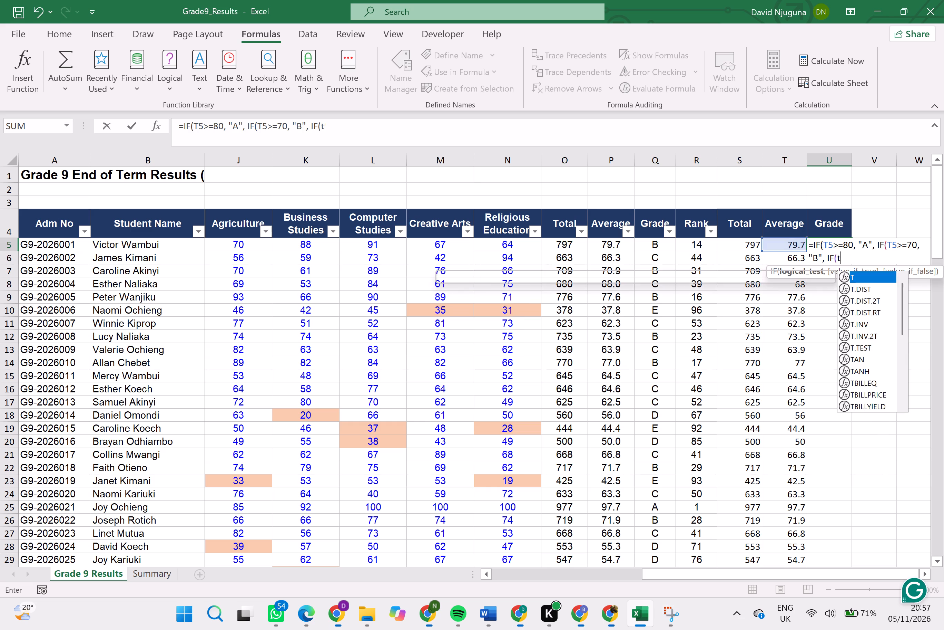
{"action": "key", "text": "shift+t"}
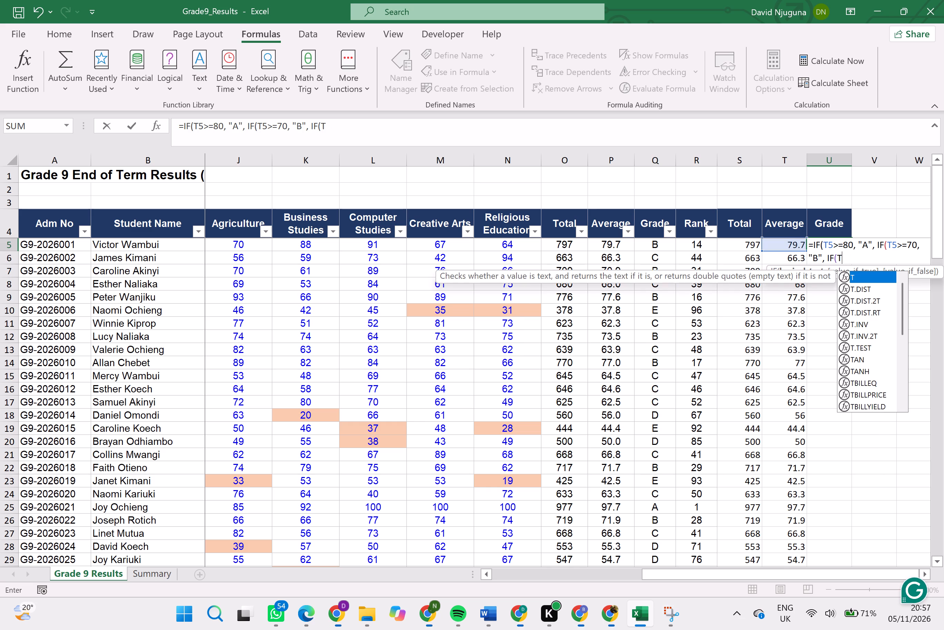
{"action": "key", "text": "5"}
{"action": "type", "text": ">="}
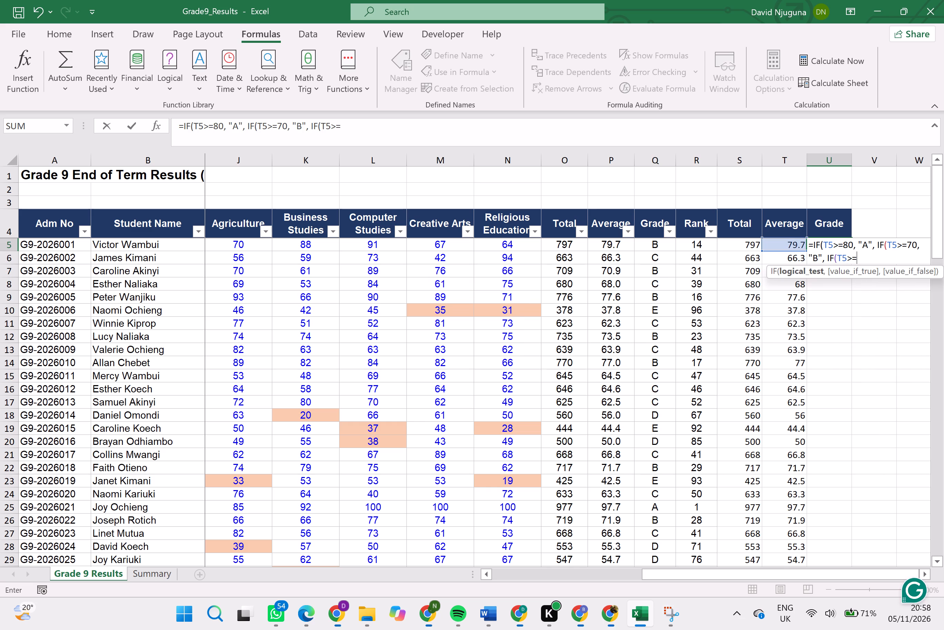
{"action": "type", "text": "60"}
{"action": "type", "text": ","}
{"action": "key", "text": "space"}
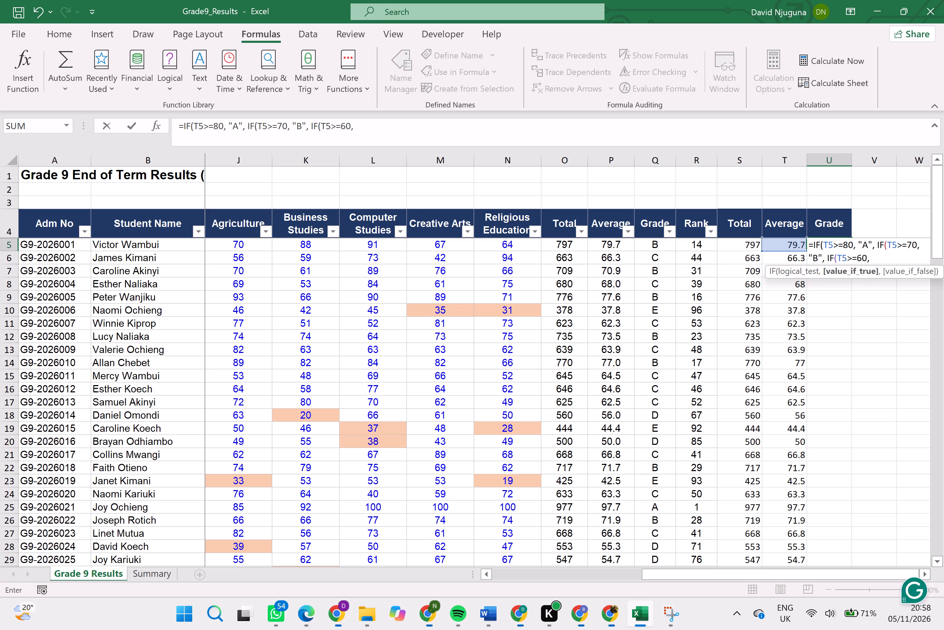
{"action": "key", "text": "shift+quotedbl"}
{"action": "key", "text": "c"}
{"action": "key", "text": "shift+quotedbl"}
{"action": "key", "text": "BackSpace"}
{"action": "key", "text": "BackSpace"}
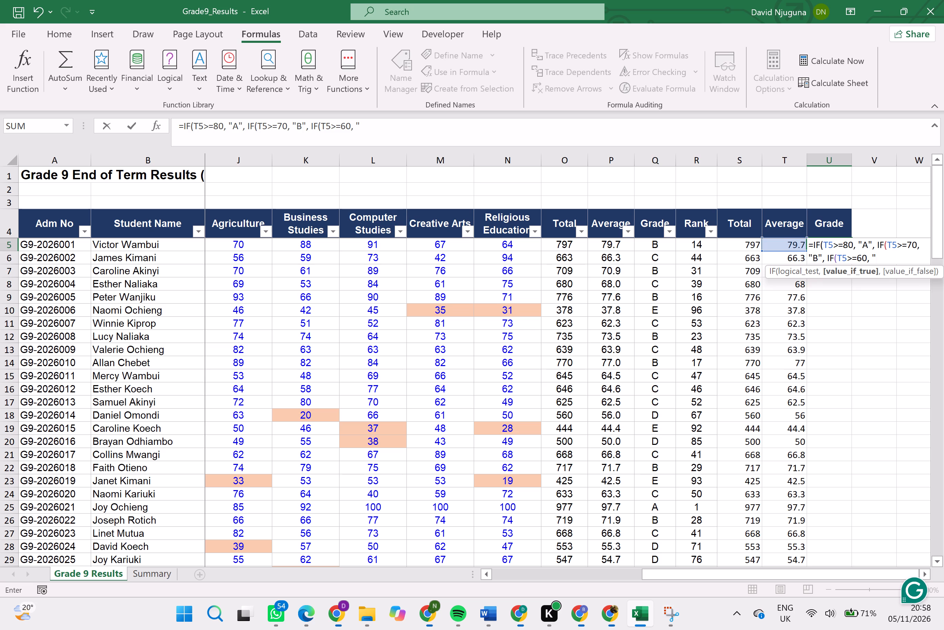
{"action": "key", "text": "shift+c"}
{"action": "key", "text": "shift+quotedbl"}
{"action": "type", "text": ","}
{"action": "key", "text": "space"}
Add a fourth nested IF to the U5 formula that returns "D" when T5>=50, close all the brackets and enter the formula.
{"action": "type", "text": "IF"}
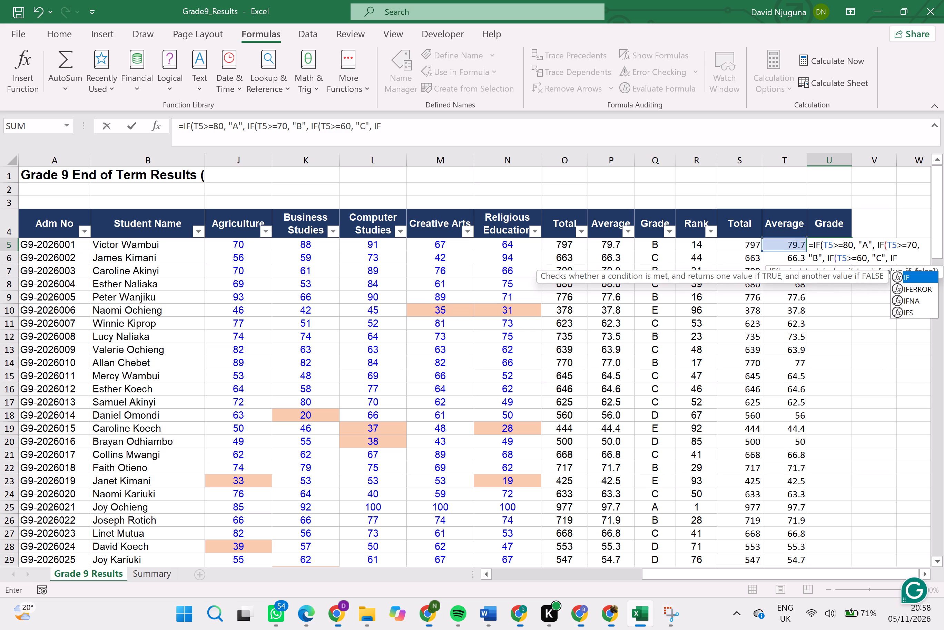
{"action": "key", "text": "shift+parenleft"}
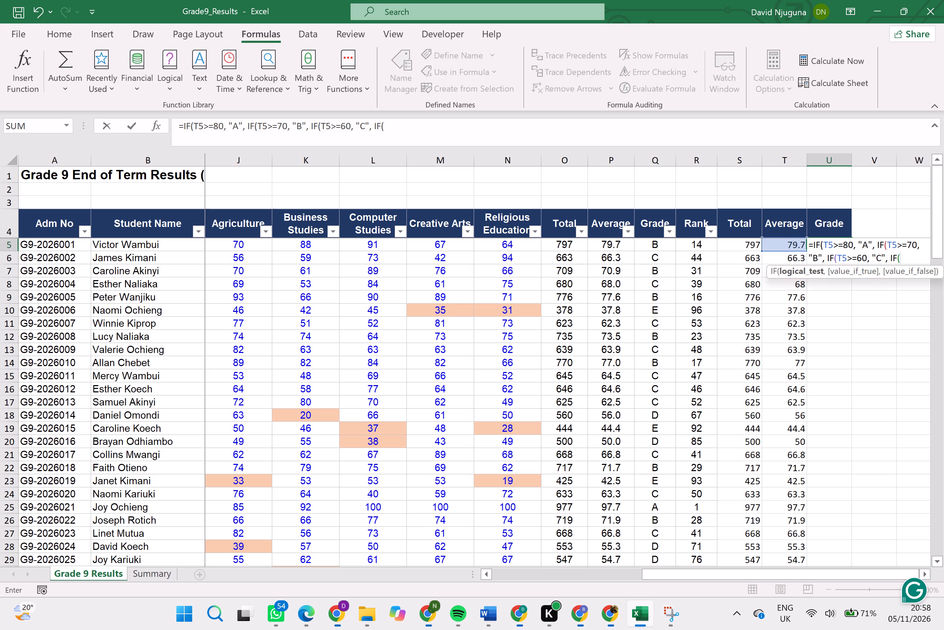
{"action": "type", "text": "t5"}
{"action": "key", "text": "BackSpace"}
{"action": "key", "text": "BackSpace"}
{"action": "type", "text": "T5"}
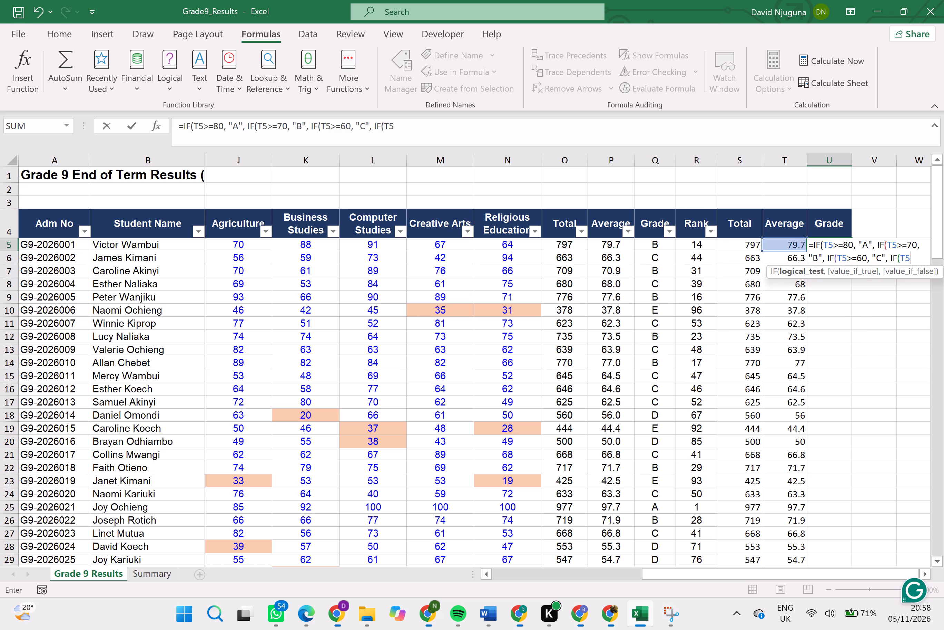
{"action": "type", "text": ">-"}
{"action": "key", "text": "BackSpace"}
{"action": "key", "text": "equal"}
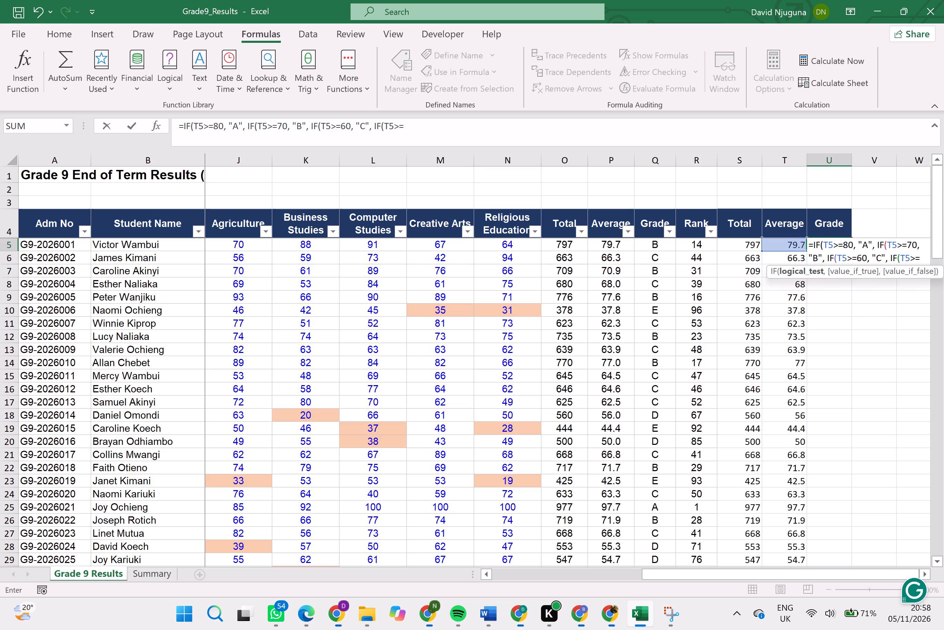
{"action": "type", "text": "50"}
{"action": "type", "text": ","}
{"action": "key", "text": "space"}
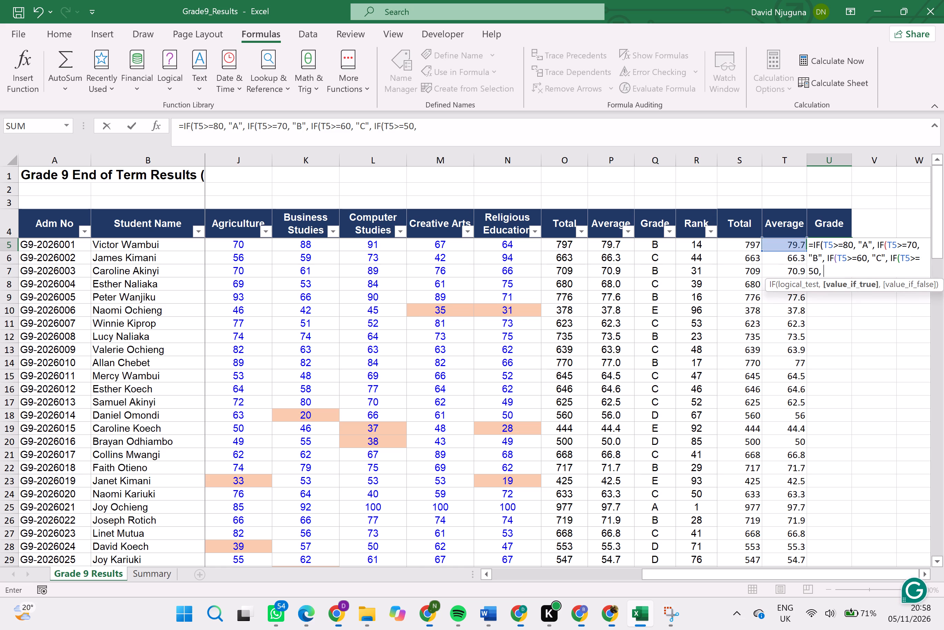
{"action": "type", "text": "\"D"}
{"action": "key", "text": "shift+quotedbl"}
{"action": "key", "text": "shift+parenright"}
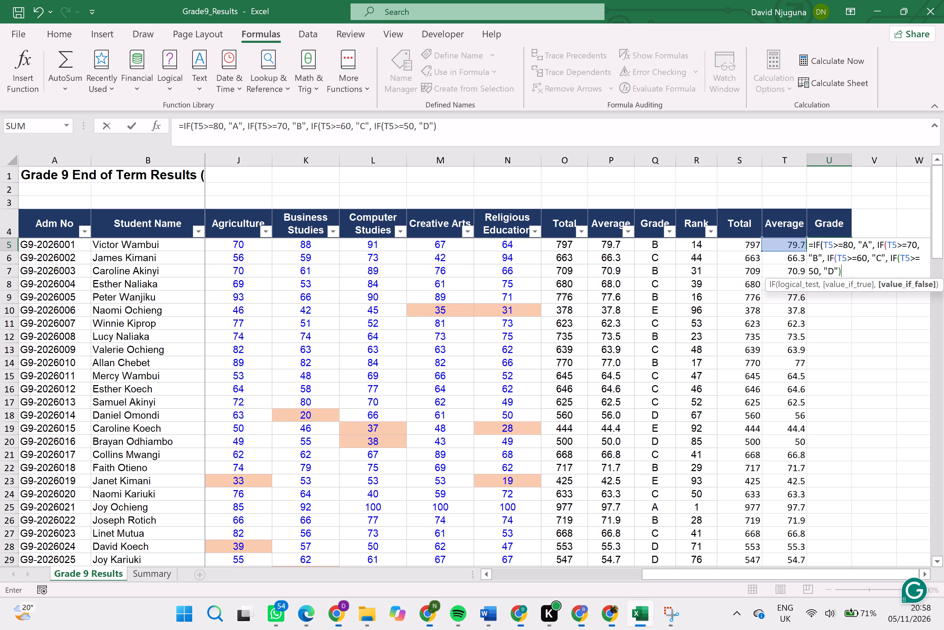
{"action": "type", "text": ")))"}
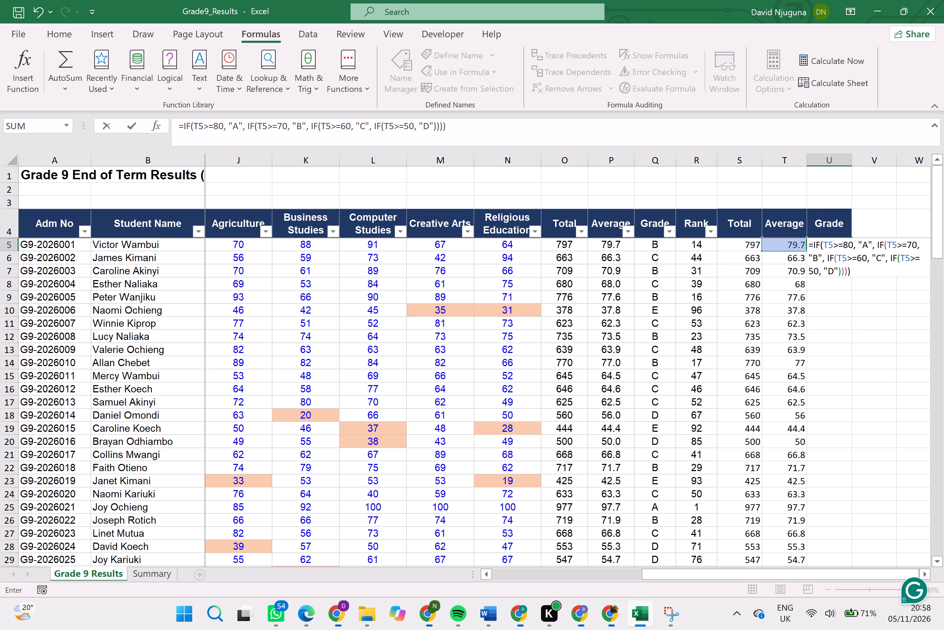
{"action": "key", "text": "Return"}
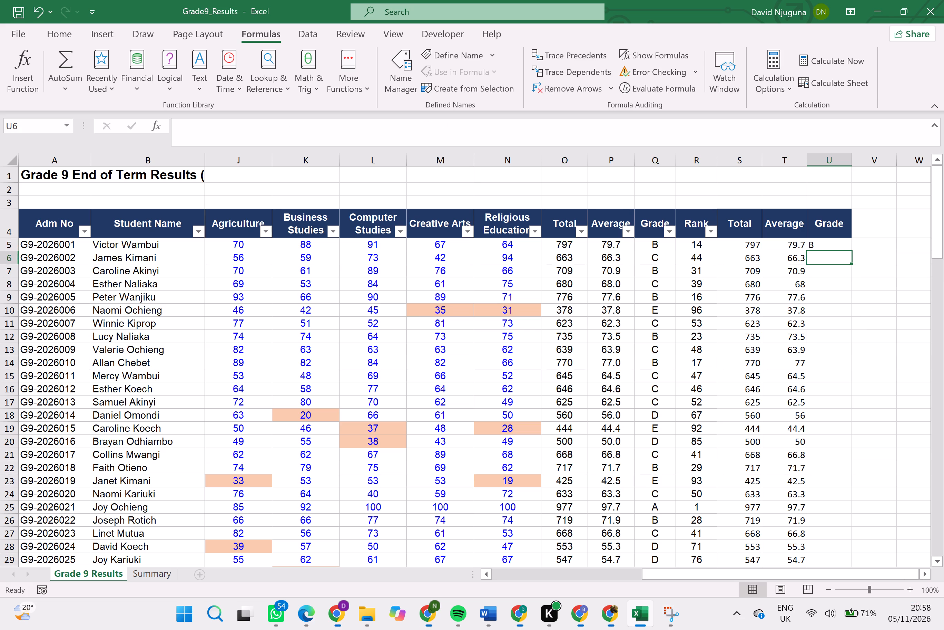
Fill the U5 grade formula down to U20 and check the formulas in U19 and U10.
{"action": "left_click", "coordinate": [819, 240]}
{"action": "left_click_drag", "start_coordinate": [850, 248], "coordinate": [848, 301]}
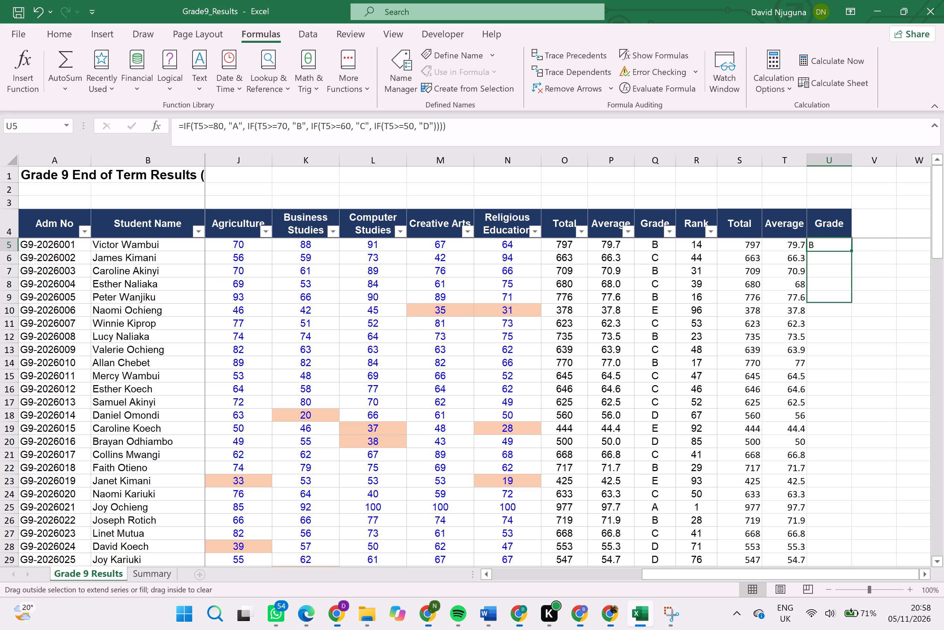
{"action": "left_click_drag", "start_coordinate": [848, 301], "coordinate": [847, 302]}
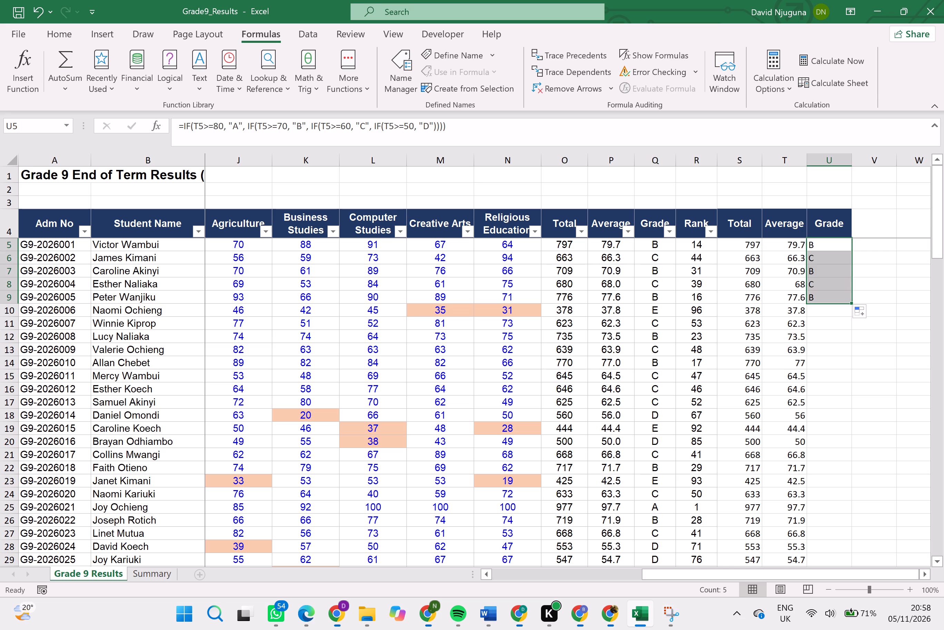
{"action": "left_click_drag", "start_coordinate": [849, 301], "coordinate": [847, 410]}
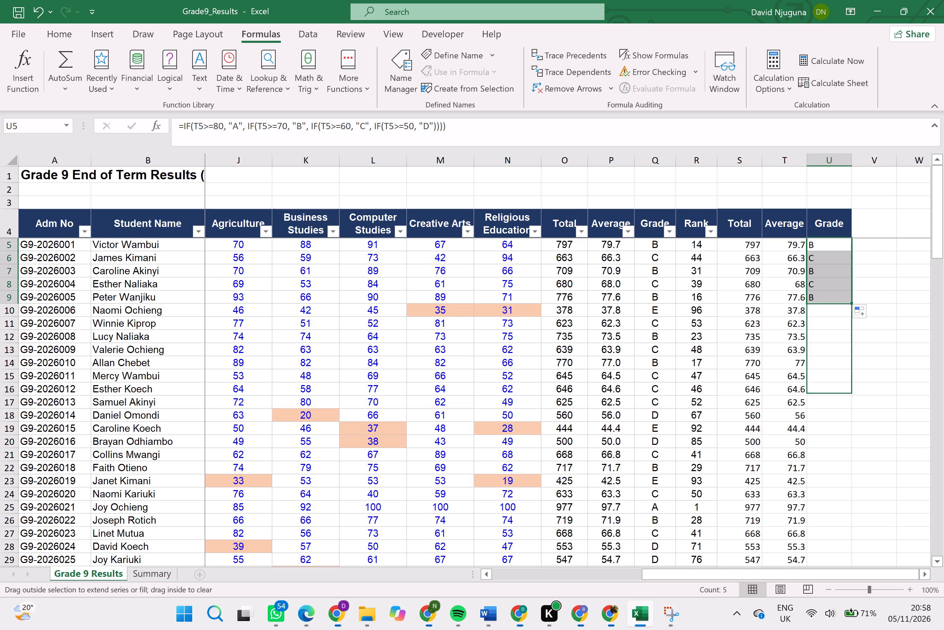
{"action": "left_click_drag", "start_coordinate": [847, 410], "coordinate": [843, 442]}
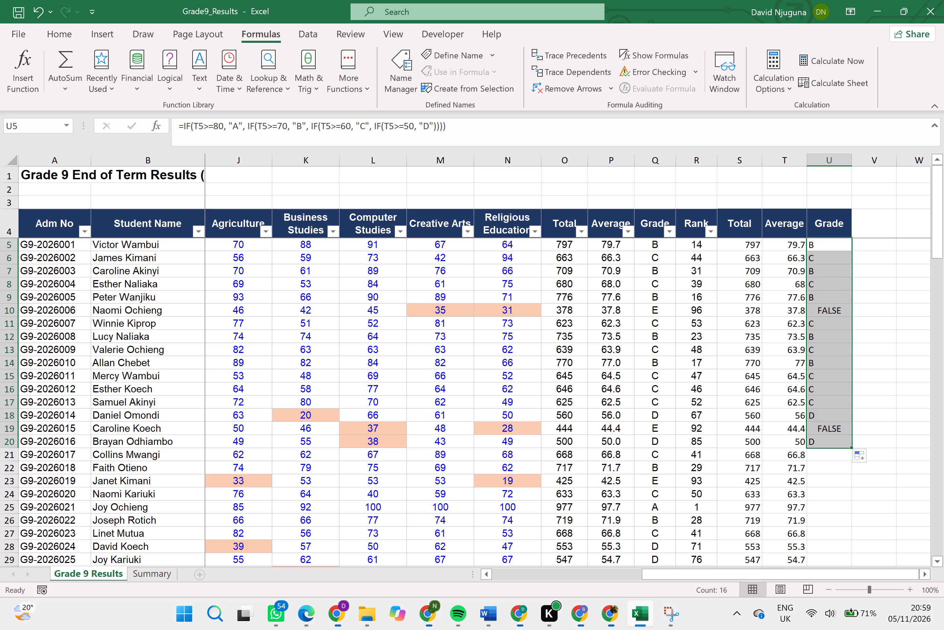
{"action": "left_click", "coordinate": [828, 430]}
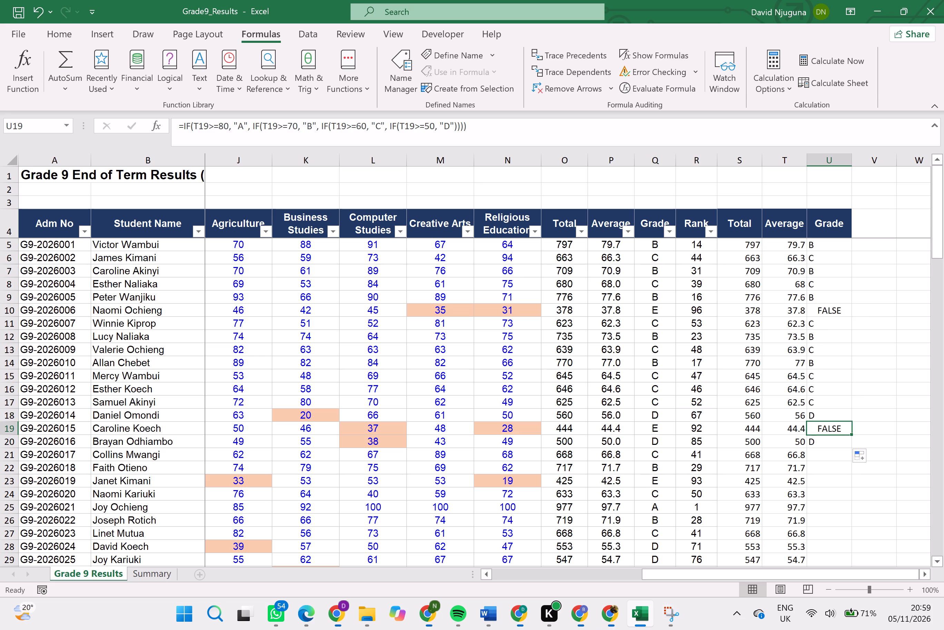
{"action": "left_click", "coordinate": [821, 301]}
{"action": "left_click", "coordinate": [825, 311]}
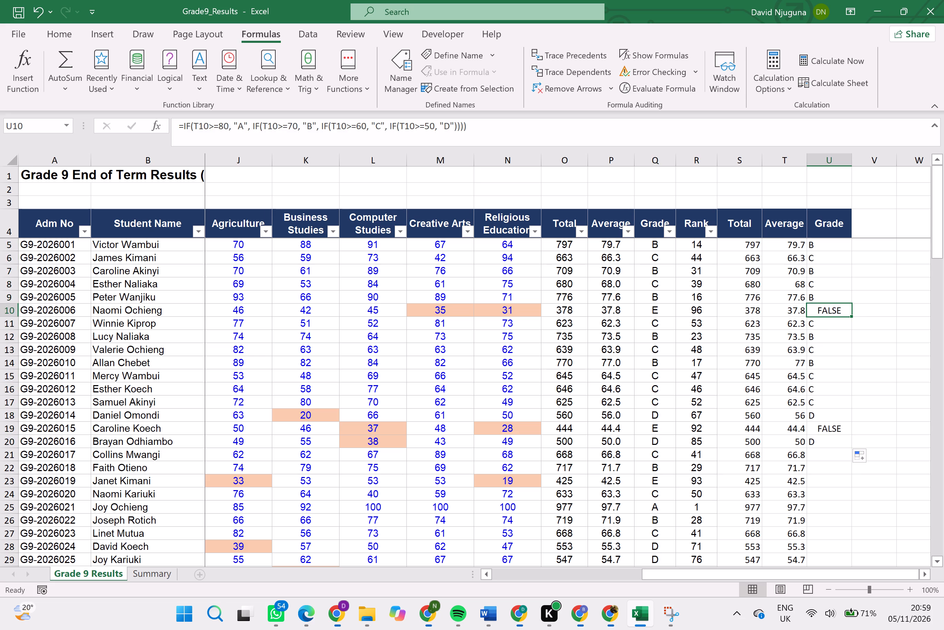
Extend the U5 grade formula with a fifth nested IF after "D" that tests T5<=49.
{"action": "left_click", "coordinate": [820, 246]}
{"action": "left_click", "coordinate": [820, 246]}
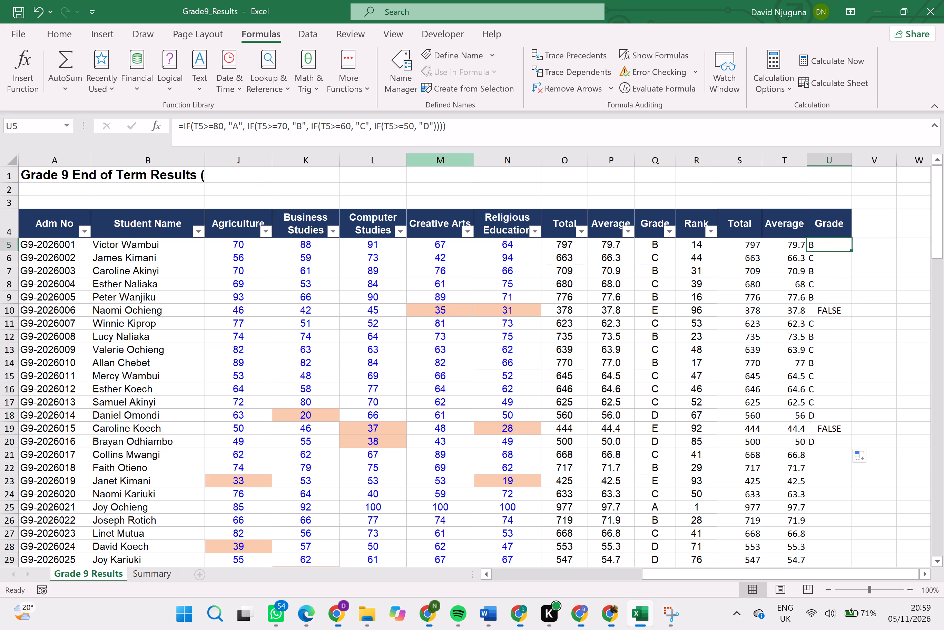
{"action": "left_click", "coordinate": [436, 129]}
{"action": "key", "text": "Left"}
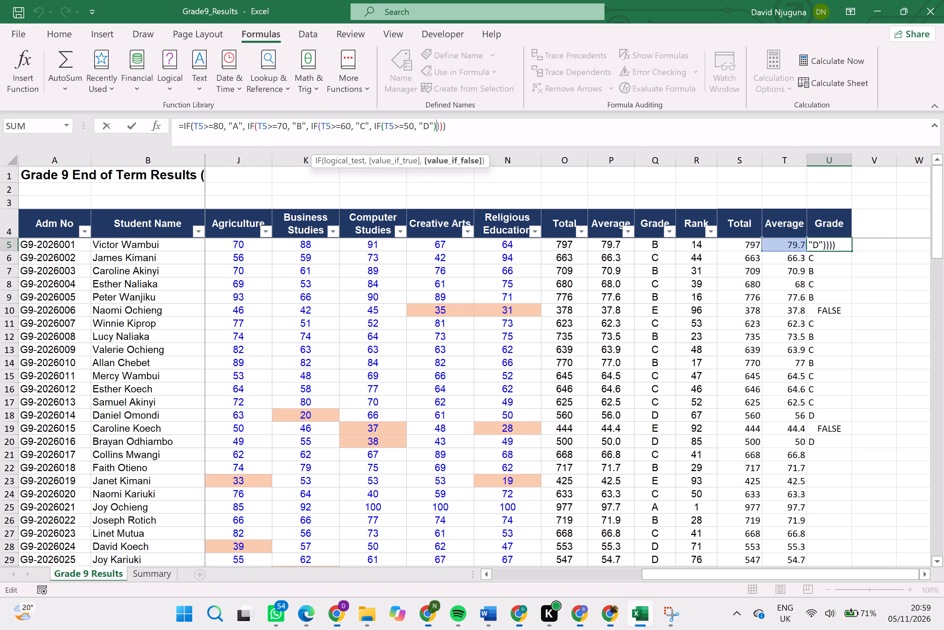
{"action": "type", "text": ","}
{"action": "key", "text": "space"}
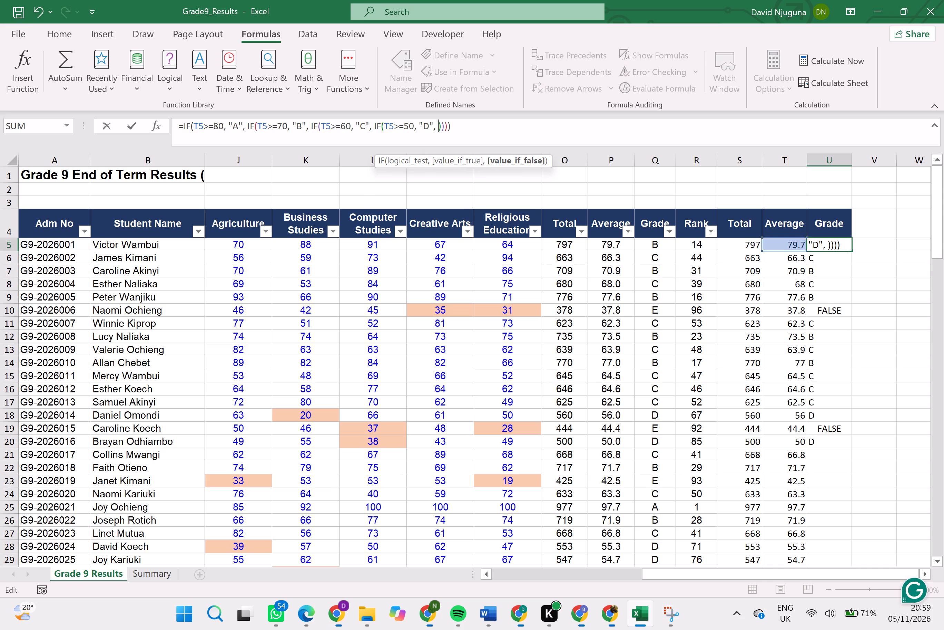
{"action": "type", "text": "IF"}
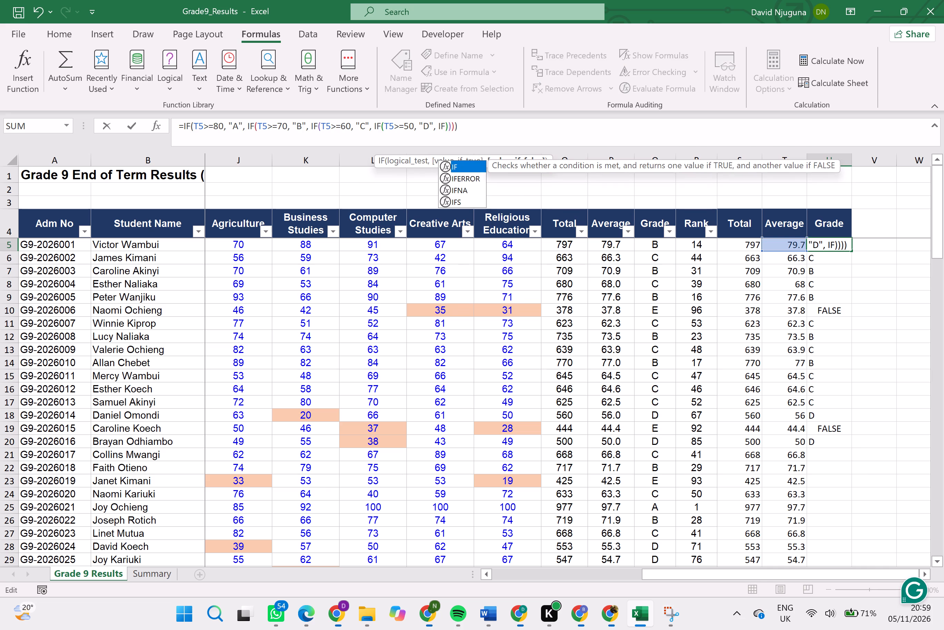
{"action": "key", "text": "shift+parenleft"}
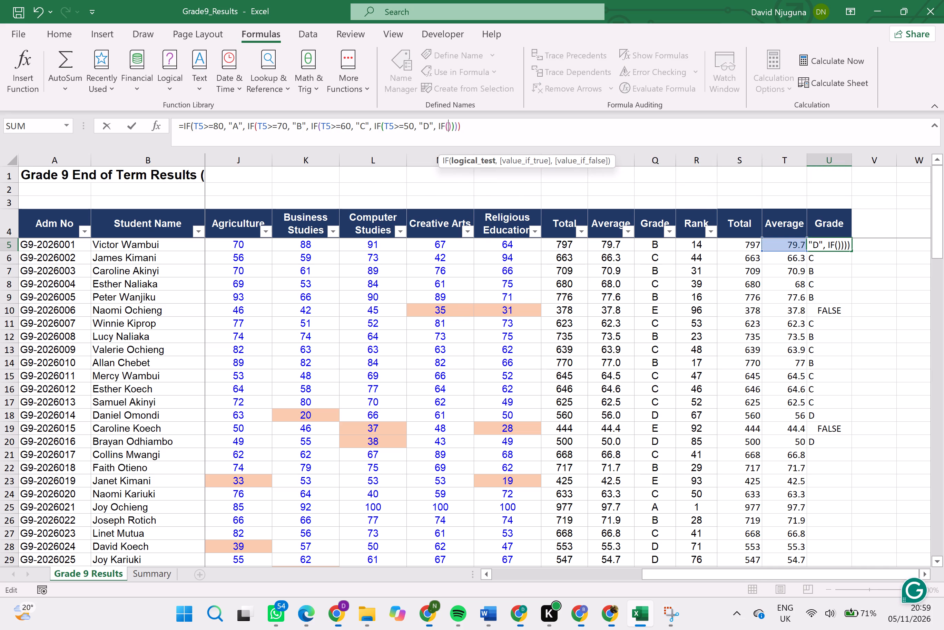
{"action": "type", "text": "t5"}
{"action": "key", "text": "BackSpace"}
{"action": "key", "text": "BackSpace"}
{"action": "key", "text": "shift+t"}
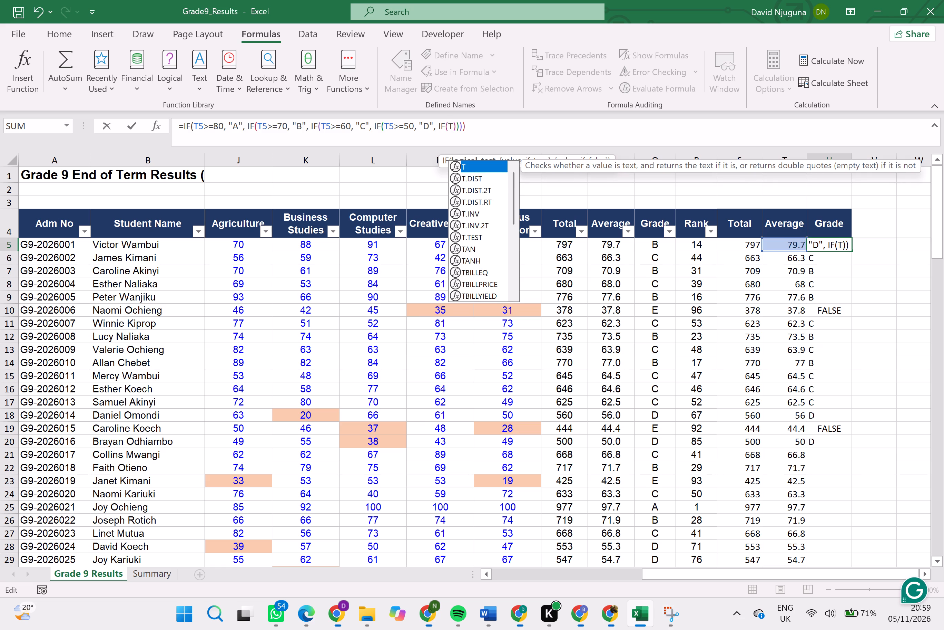
{"action": "key", "text": "5"}
{"action": "key", "text": "shift+greater"}
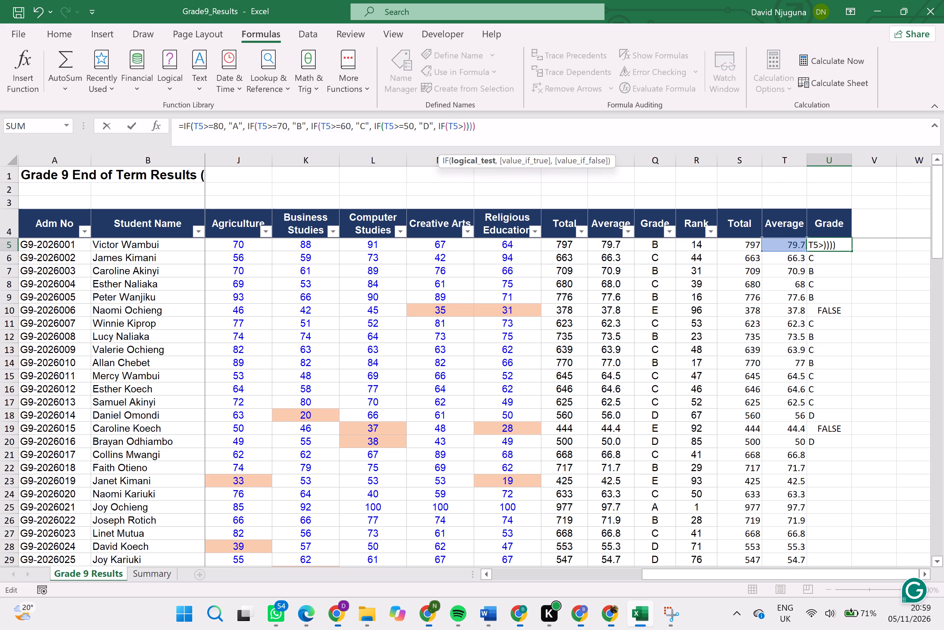
{"action": "key", "text": "shift+plus"}
{"action": "key", "text": "BackSpace"}
{"action": "key", "text": "BackSpace"}
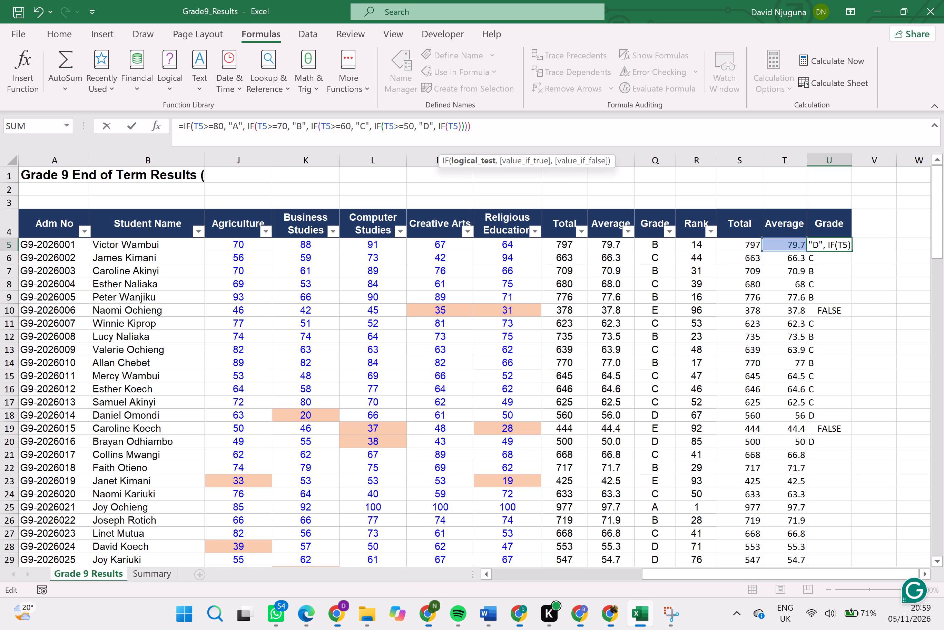
{"action": "key", "text": "shift+less"}
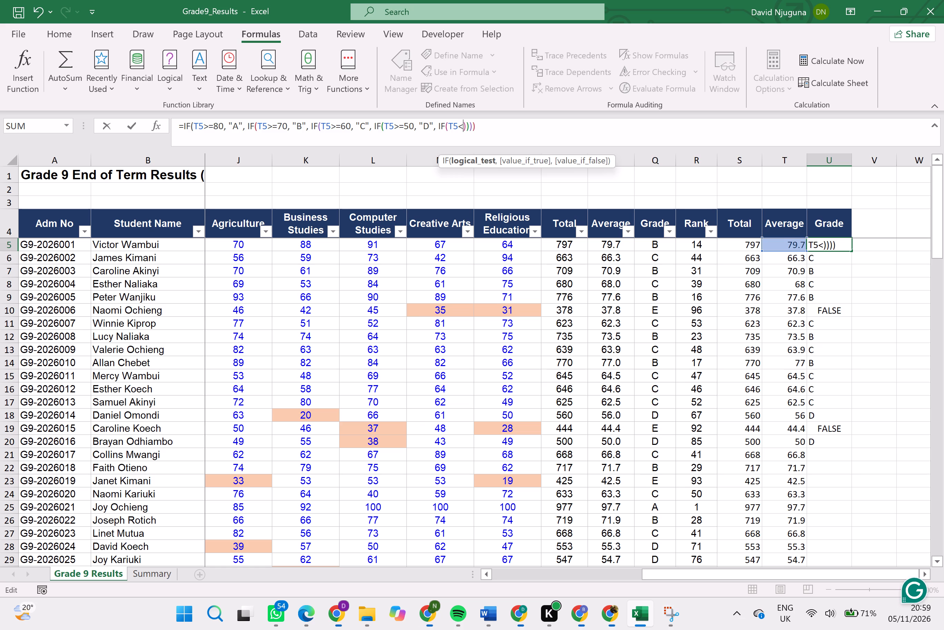
{"action": "key", "text": "shift+plus"}
{"action": "key", "text": "BackSpace"}
{"action": "key", "text": "equal"}
{"action": "type", "text": "49"}
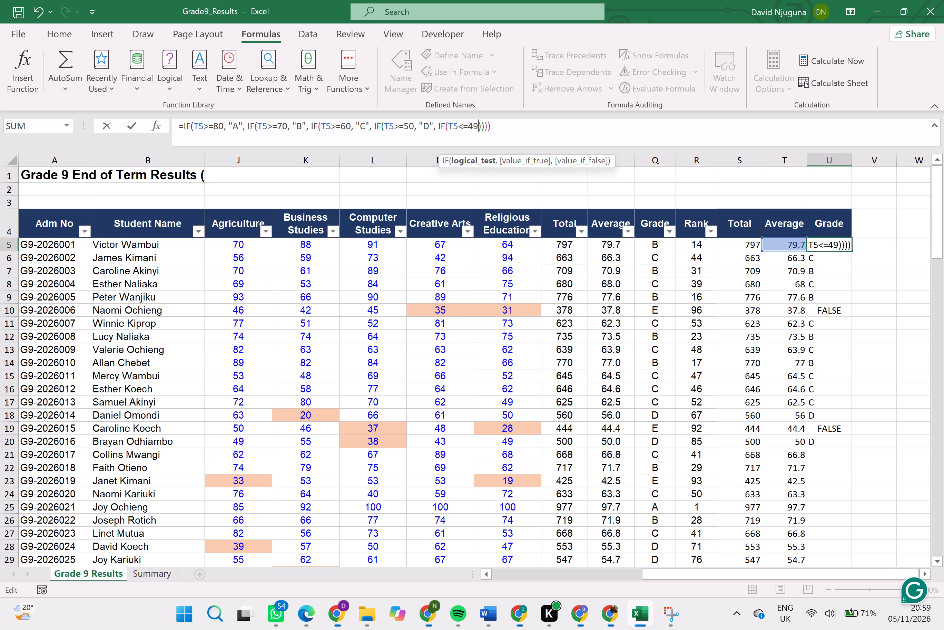
Make the fifth IF in U5 return "E", close its bracket and enter the formula.
{"action": "type", "text": ","}
{"action": "key", "text": "space"}
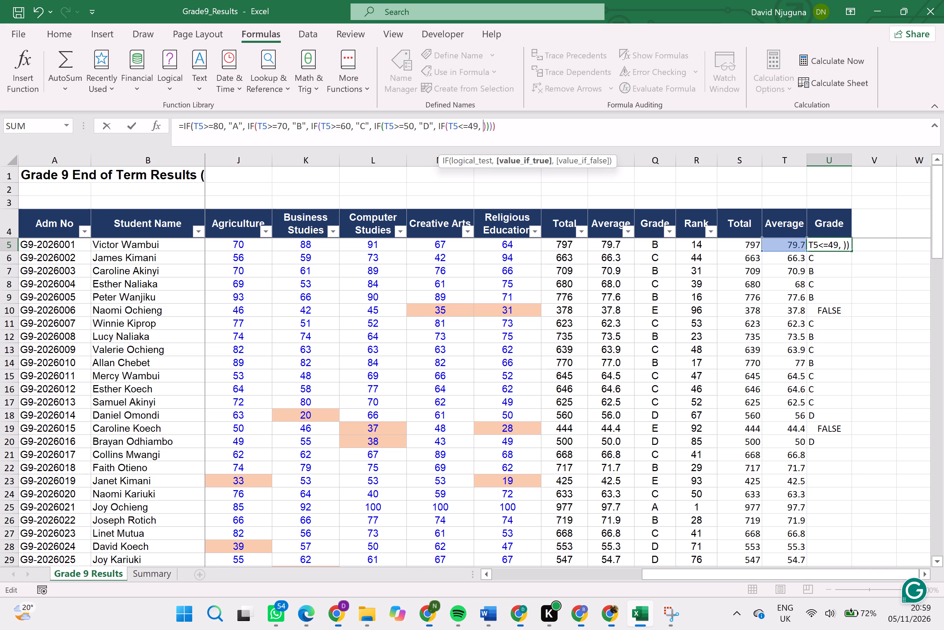
{"action": "key", "text": "shift+quotedbl"}
{"action": "key", "text": "shift+e"}
{"action": "key", "text": "shift+quotedbl"}
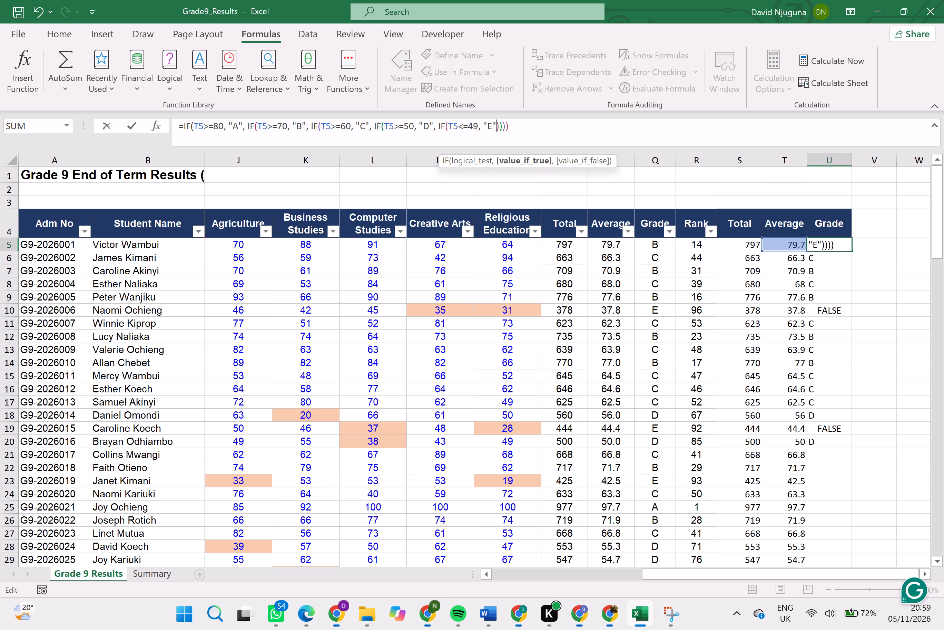
{"action": "key", "text": "shift+parenright"}
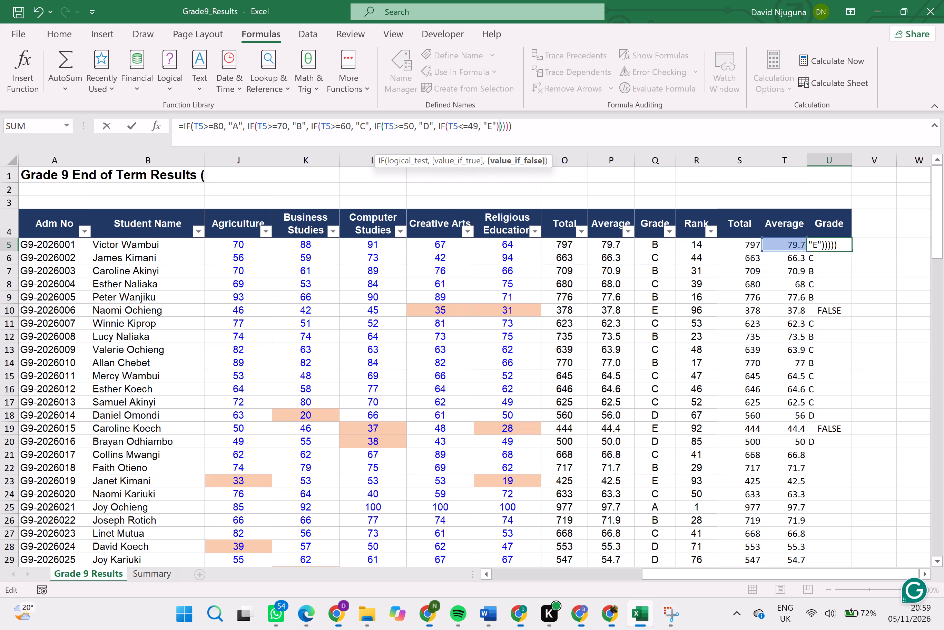
{"action": "key", "text": "Return"}
Fill the U5 grade formula down the Grade column to the last student in U104.
{"action": "left_click", "coordinate": [827, 242]}
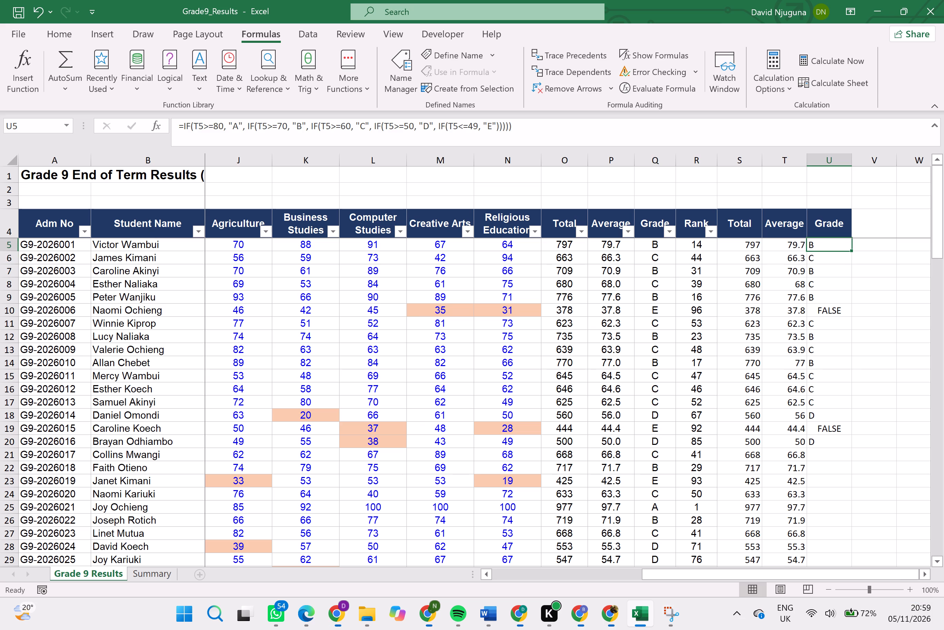
{"action": "left_click_drag", "start_coordinate": [850, 249], "coordinate": [849, 328]}
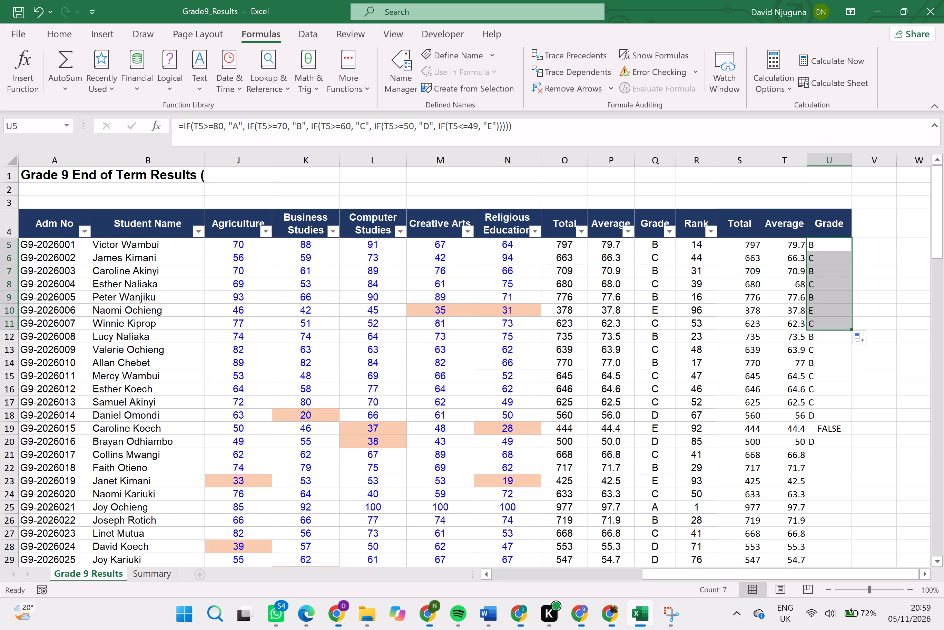
{"action": "left_click_drag", "start_coordinate": [850, 328], "coordinate": [850, 522]}
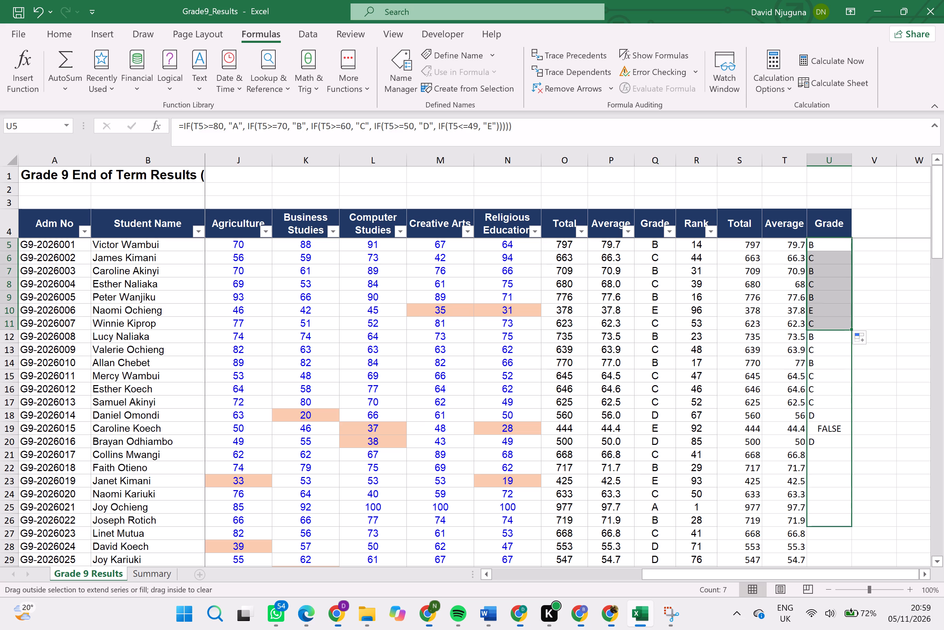
{"action": "left_click_drag", "start_coordinate": [850, 522], "coordinate": [841, 628]}
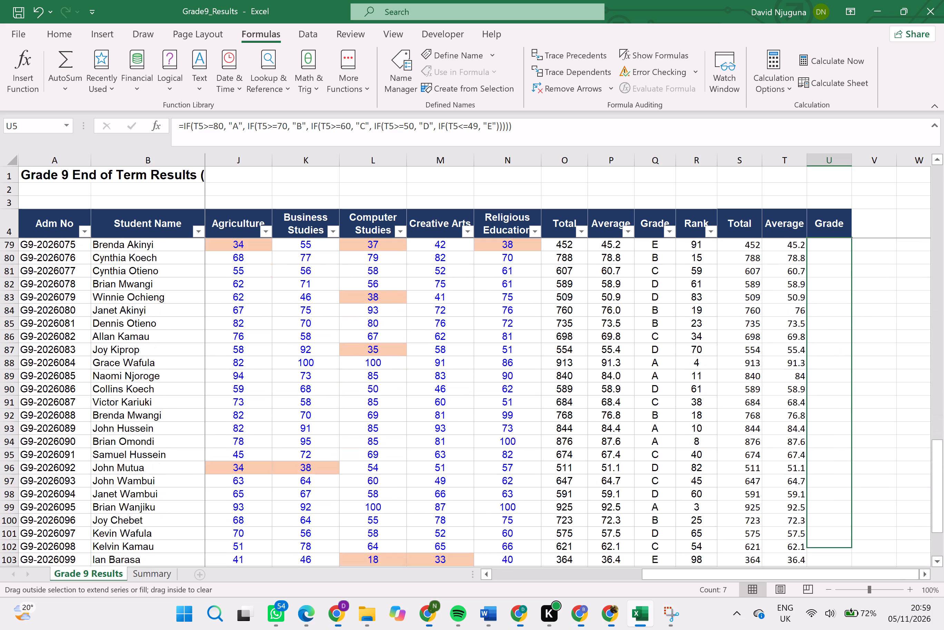
{"action": "left_click_drag", "start_coordinate": [841, 628], "coordinate": [824, 494]}
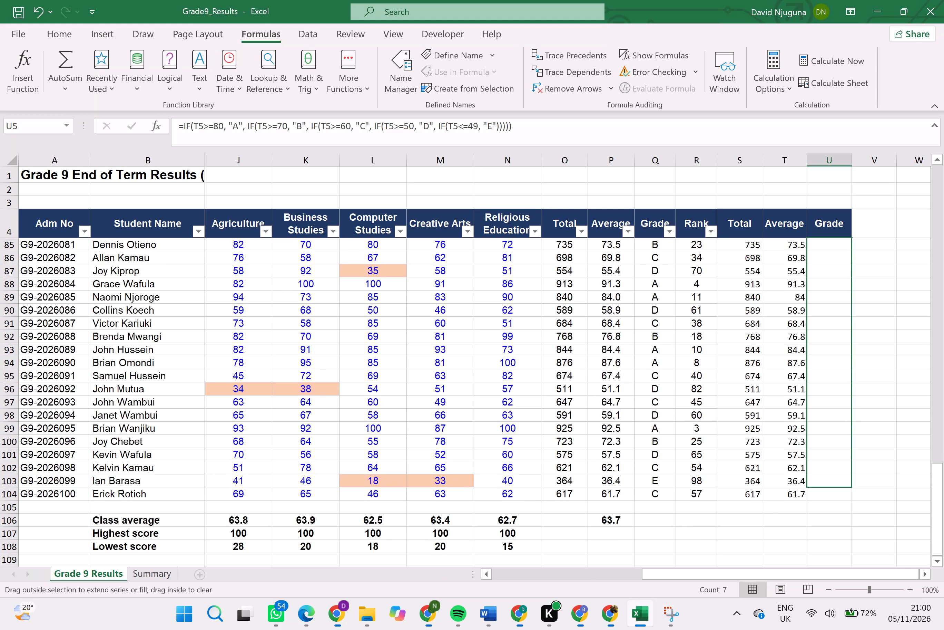
{"action": "left_click_drag", "start_coordinate": [824, 494], "coordinate": [824, 496]}
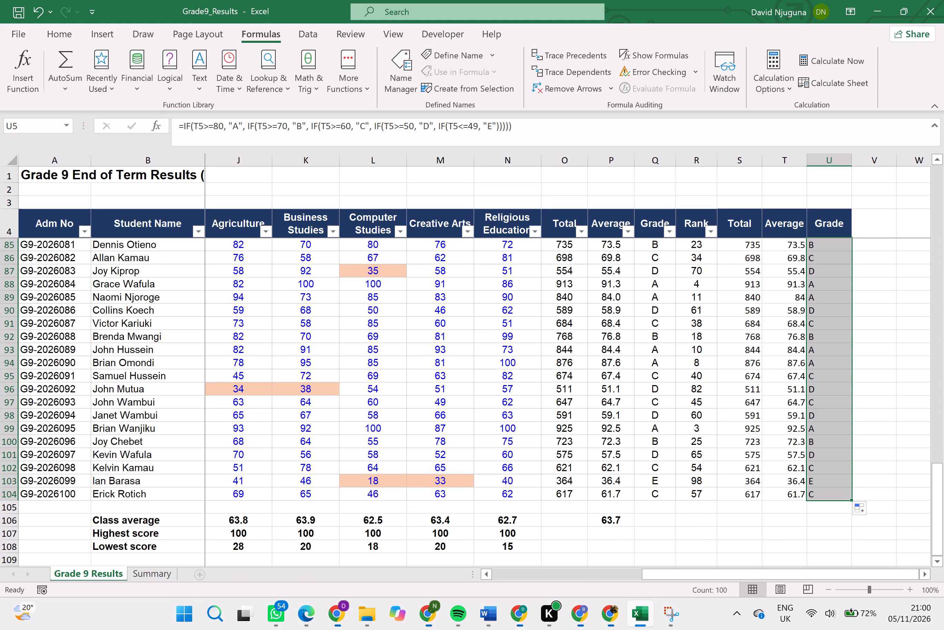
{"action": "left_click", "coordinate": [894, 425]}
{"action": "scroll", "coordinate": [751, 359], "scroll_direction": "up", "scroll_amount": 7}
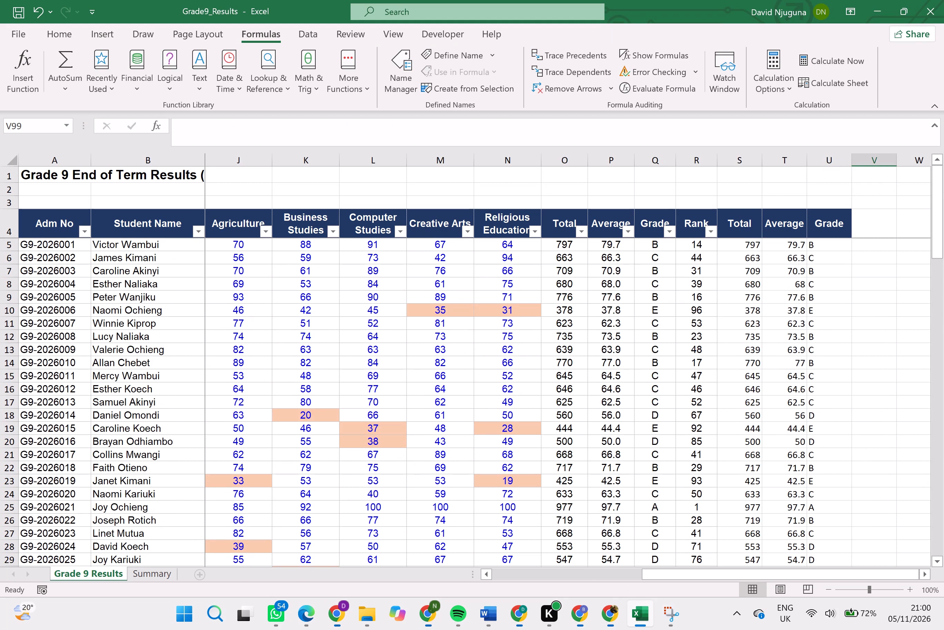
Add the header "rank" in V4, beside the new Grade column.
{"action": "left_click", "coordinate": [861, 228]}
{"action": "type", "text": "rank"}
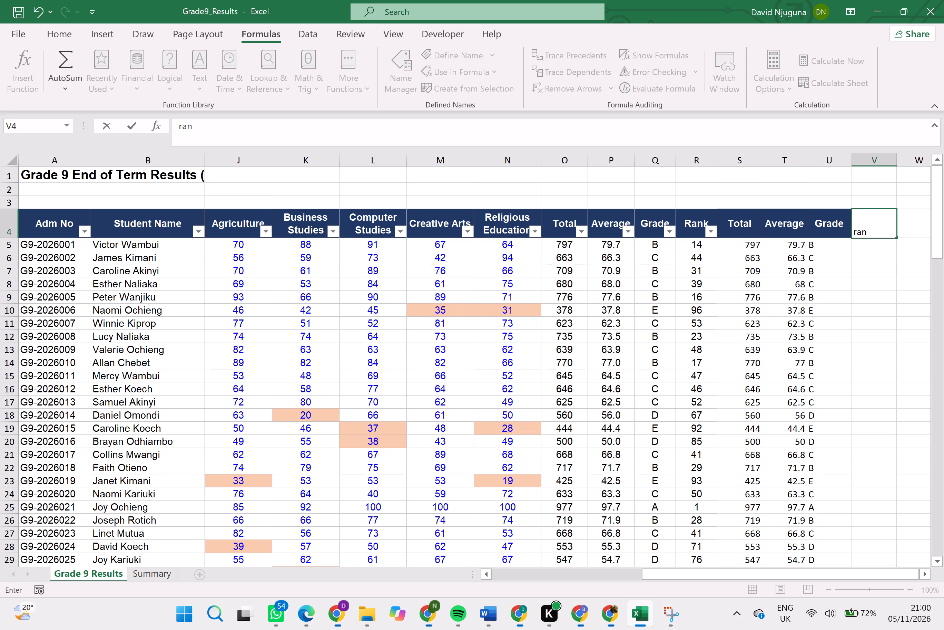
{"action": "key", "text": "space"}
{"action": "key", "text": "Down"}
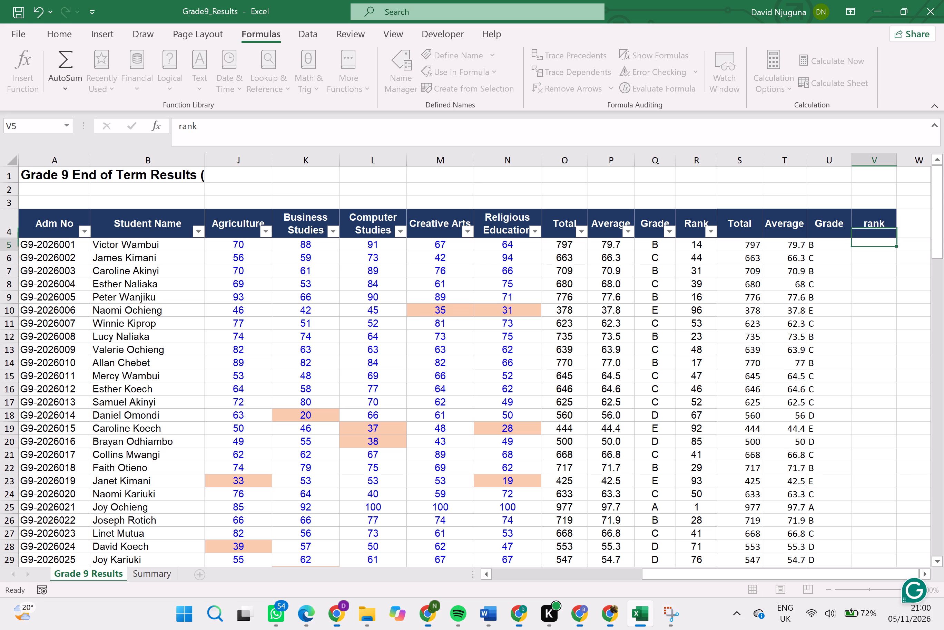
Inspect the formula of the existing Rank column in R5.
{"action": "left_click", "coordinate": [878, 248]}
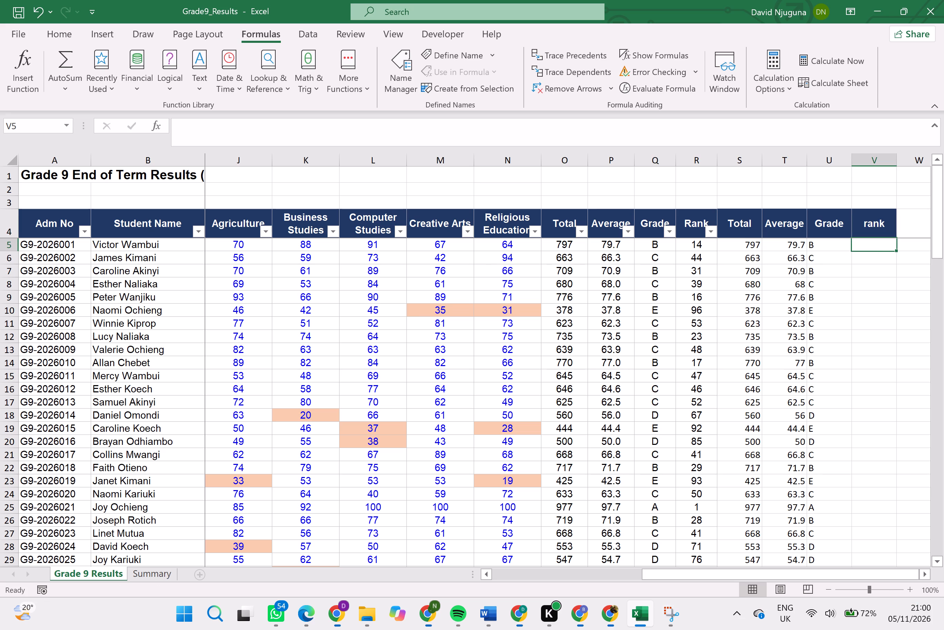
{"action": "left_click", "coordinate": [695, 242]}
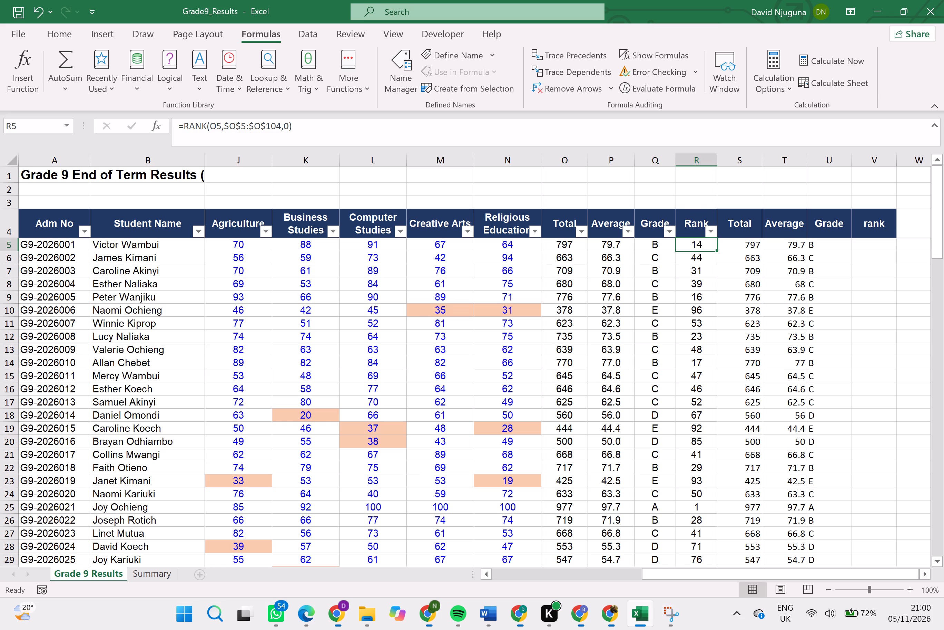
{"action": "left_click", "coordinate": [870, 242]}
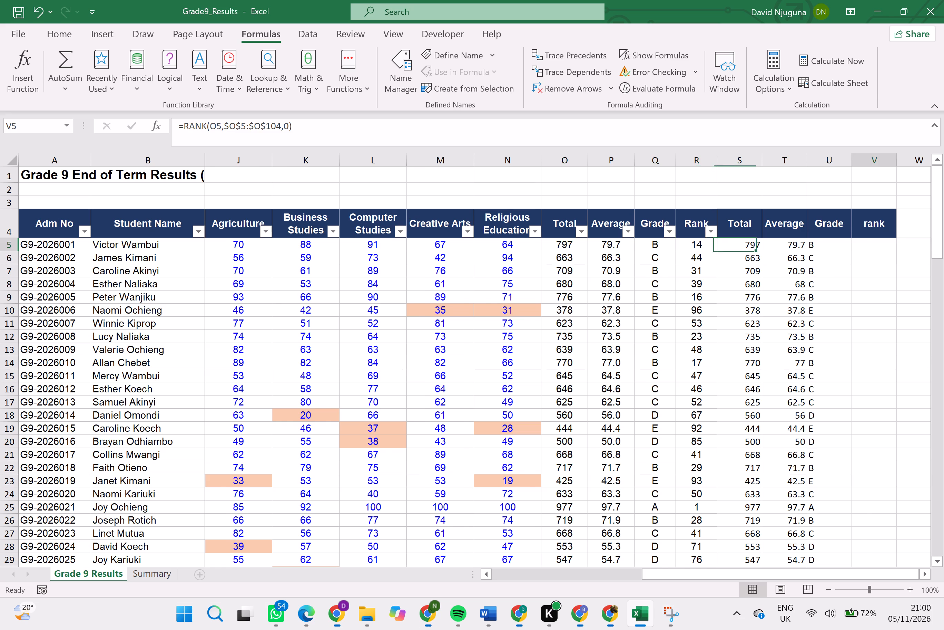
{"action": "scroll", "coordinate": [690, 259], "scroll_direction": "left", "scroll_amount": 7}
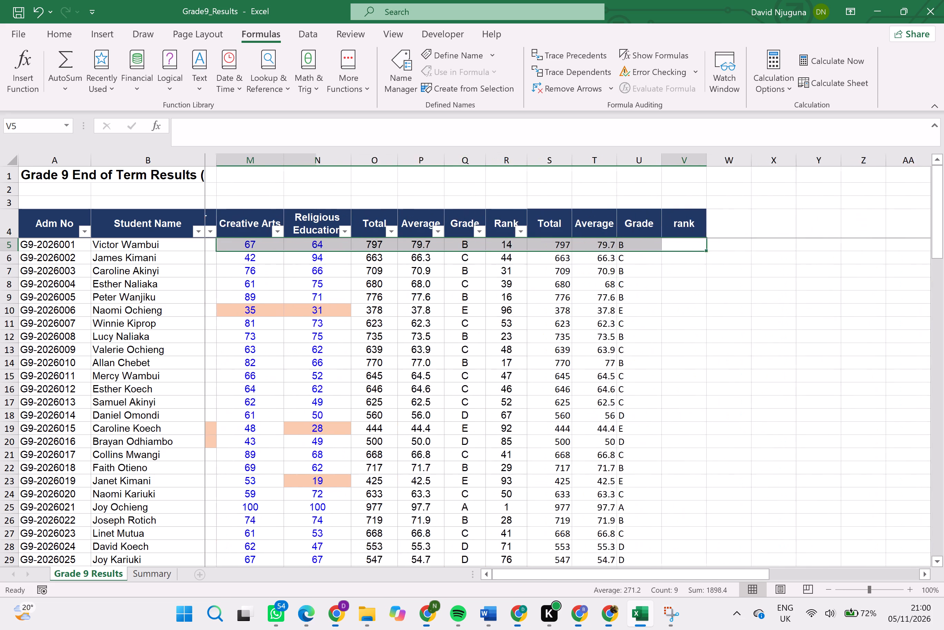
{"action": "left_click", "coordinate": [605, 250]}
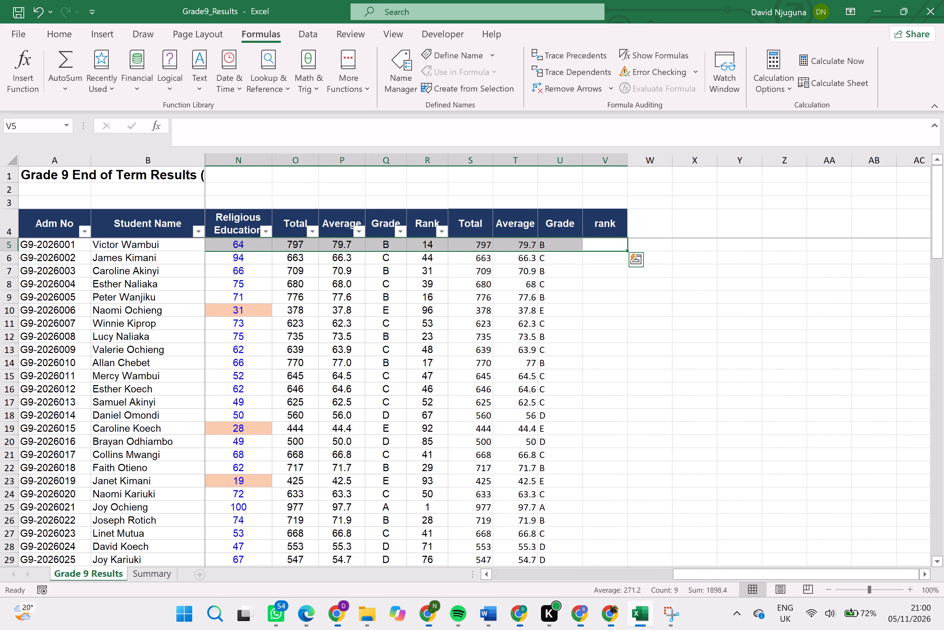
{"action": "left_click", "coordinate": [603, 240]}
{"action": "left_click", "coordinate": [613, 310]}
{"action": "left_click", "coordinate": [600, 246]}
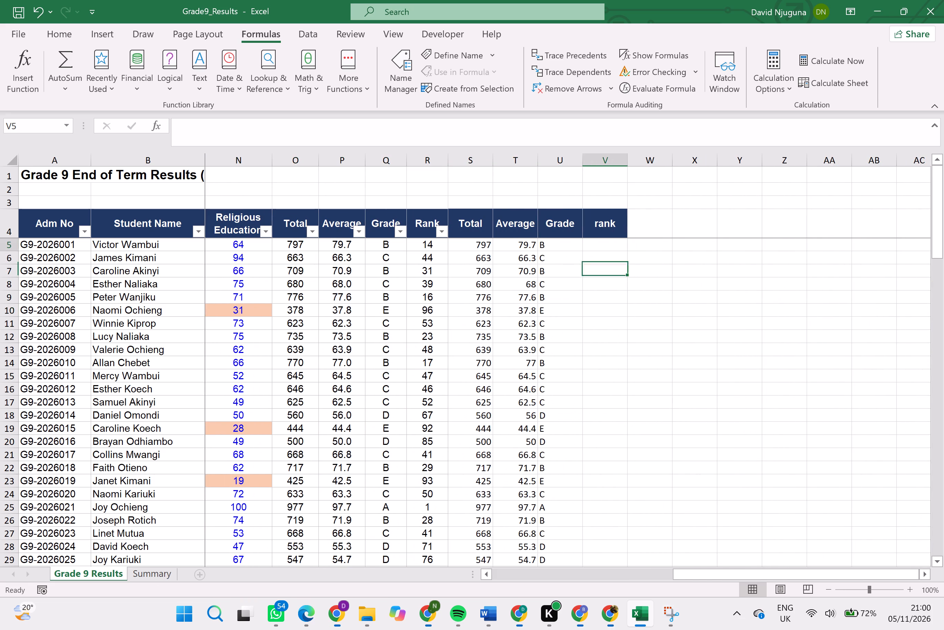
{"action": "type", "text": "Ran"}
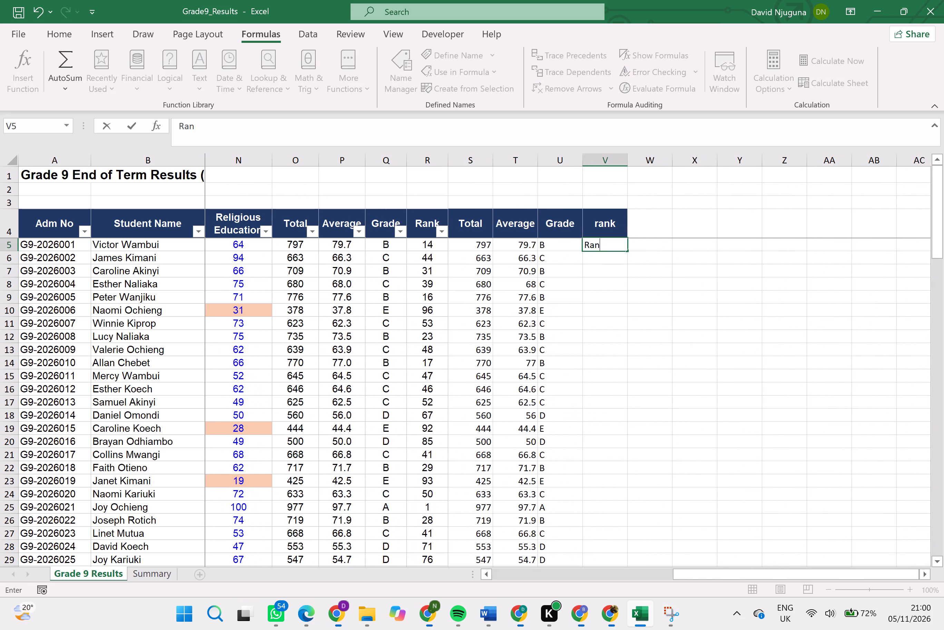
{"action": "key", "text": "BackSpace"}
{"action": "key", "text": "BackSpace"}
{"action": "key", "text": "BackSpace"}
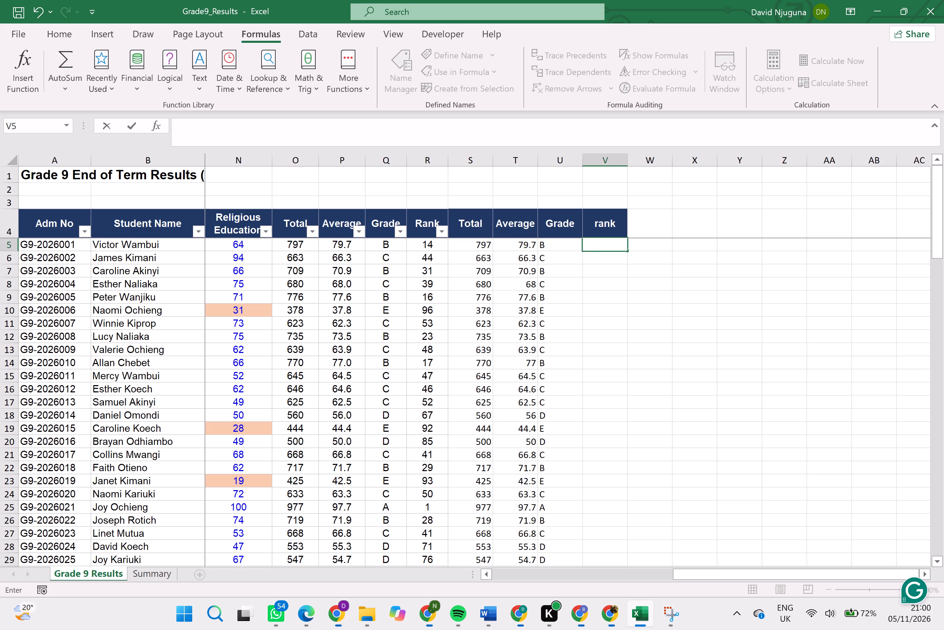
Recheck the existing ranking formula in R5 as a reference for the new rank column.
{"action": "left_click", "coordinate": [424, 252]}
{"action": "left_click", "coordinate": [420, 244]}
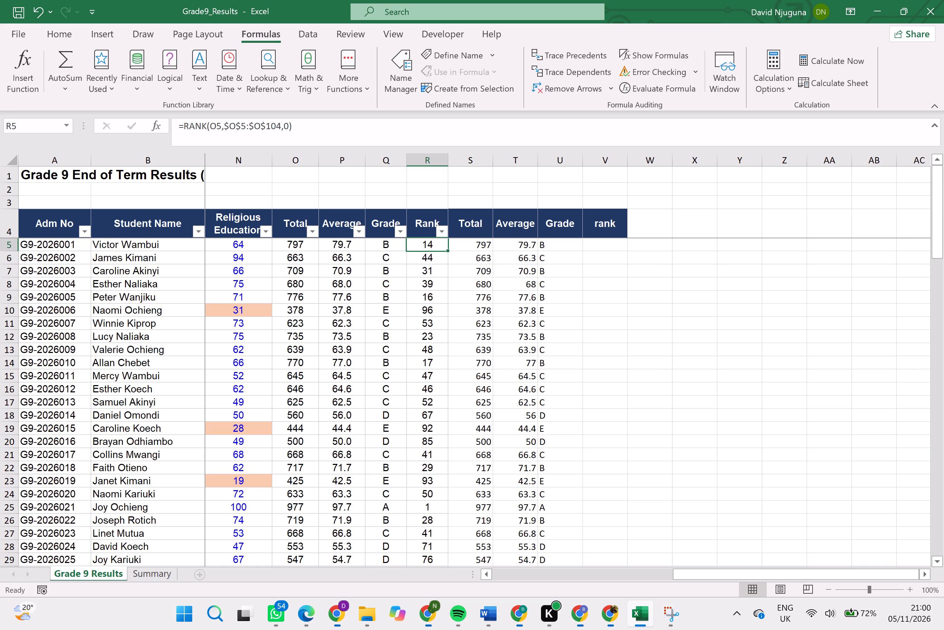
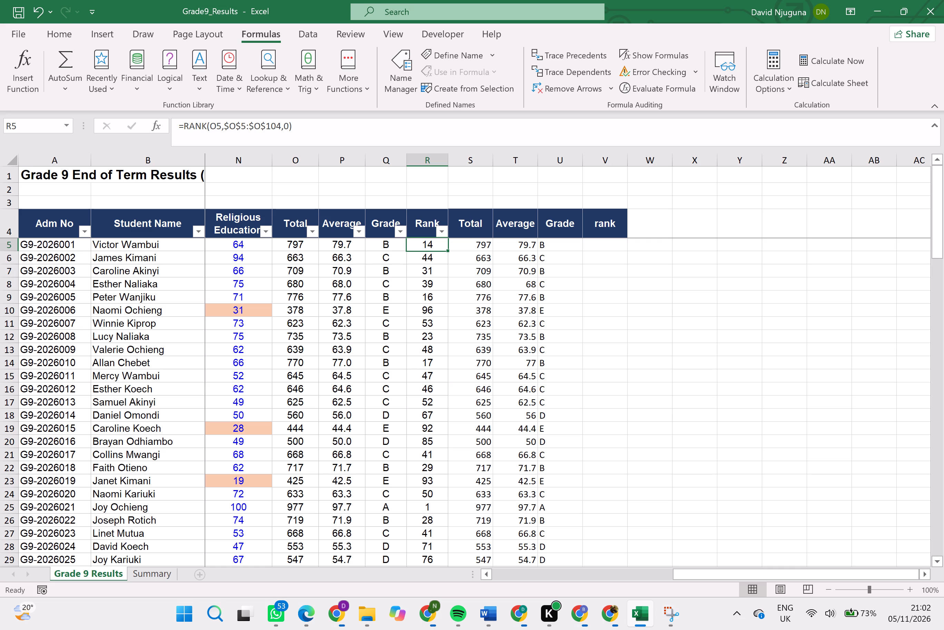
Try to enter the rank formula =RANK(T5$T$5:$T$104,0) in V5, modelled on the existing Rank formula in R5.
{"action": "left_click", "coordinate": [589, 245]}
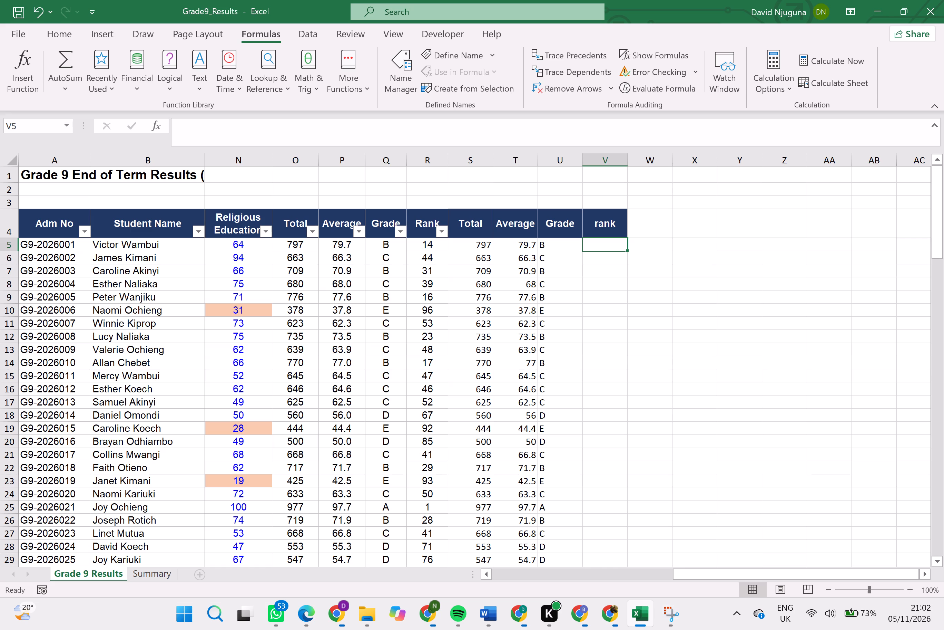
{"action": "left_click", "coordinate": [427, 248]}
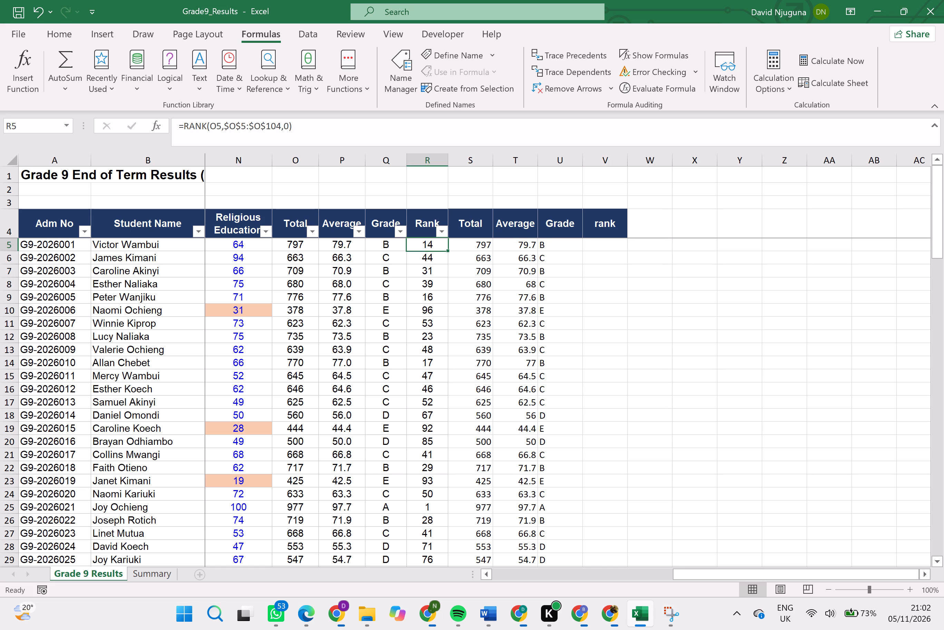
{"action": "left_click", "coordinate": [599, 242]}
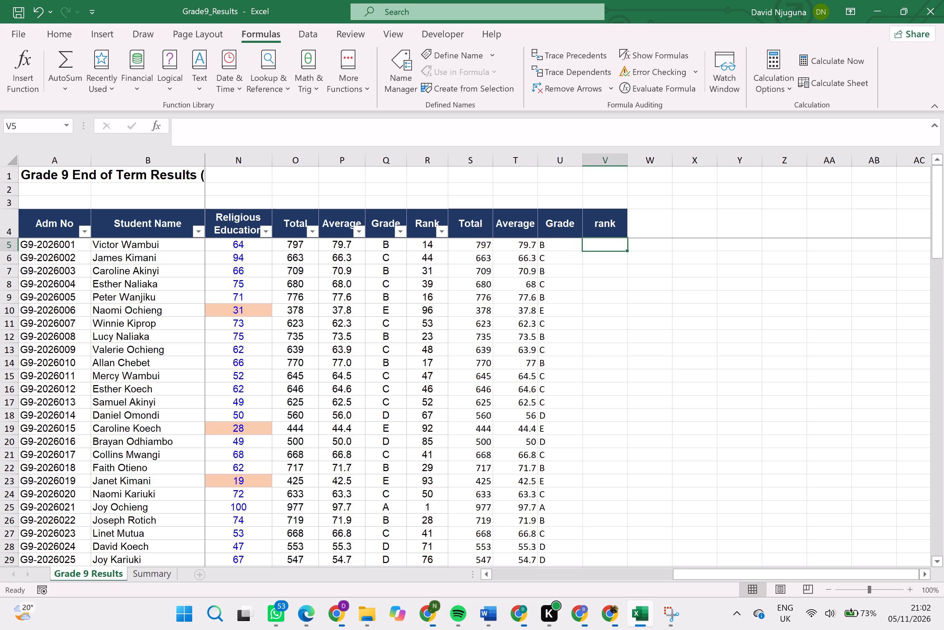
{"action": "key", "text": "equal"}
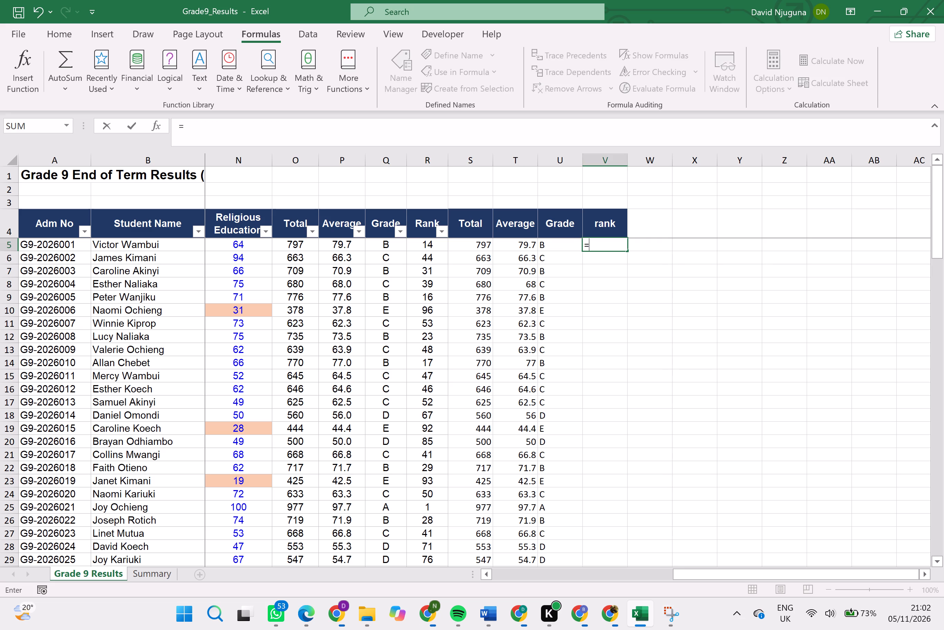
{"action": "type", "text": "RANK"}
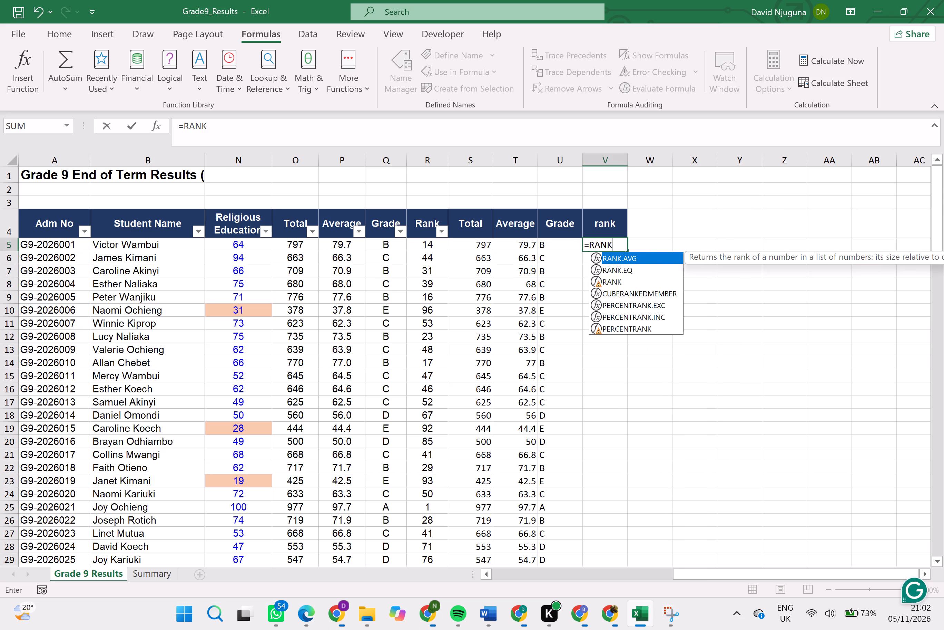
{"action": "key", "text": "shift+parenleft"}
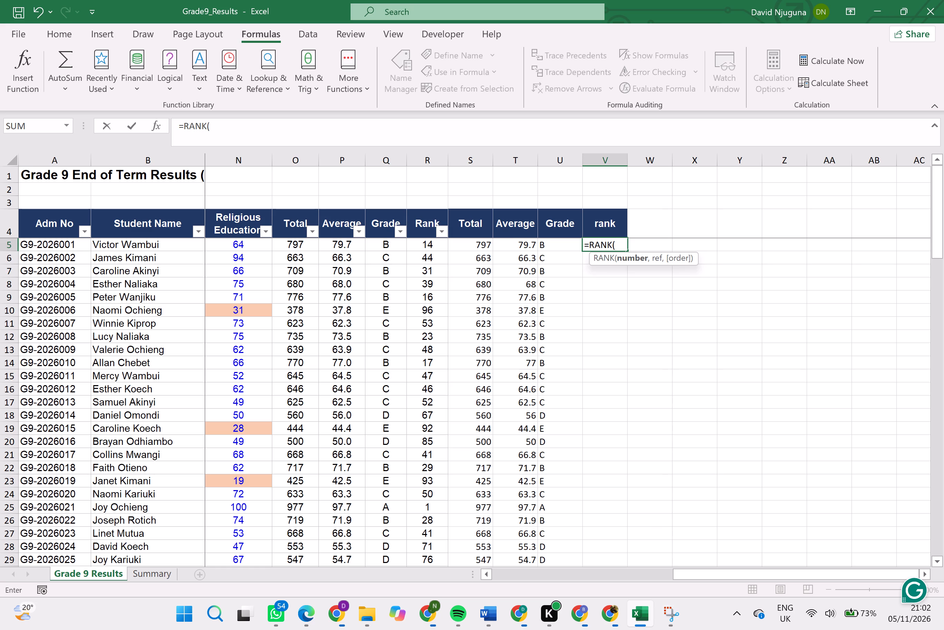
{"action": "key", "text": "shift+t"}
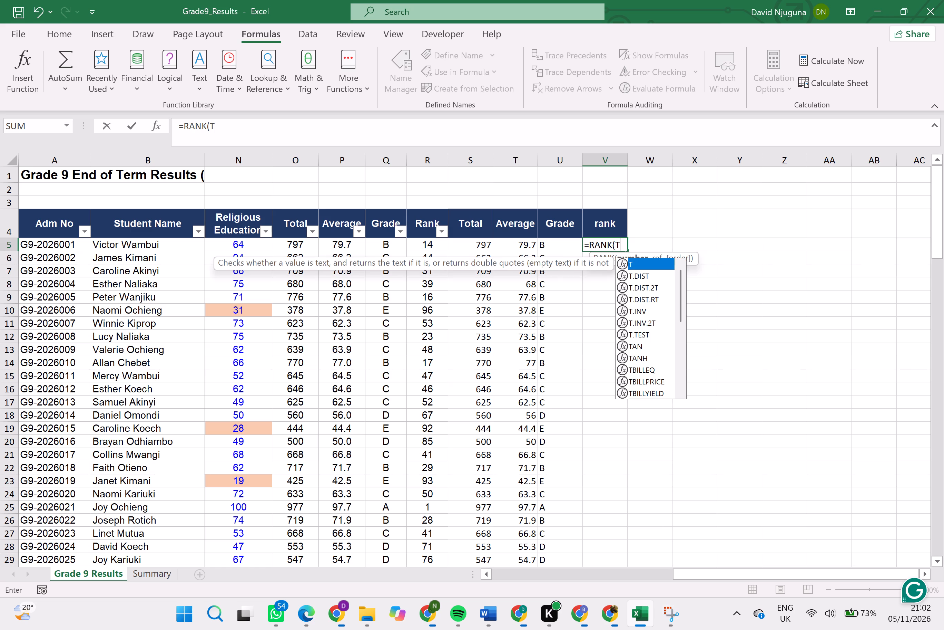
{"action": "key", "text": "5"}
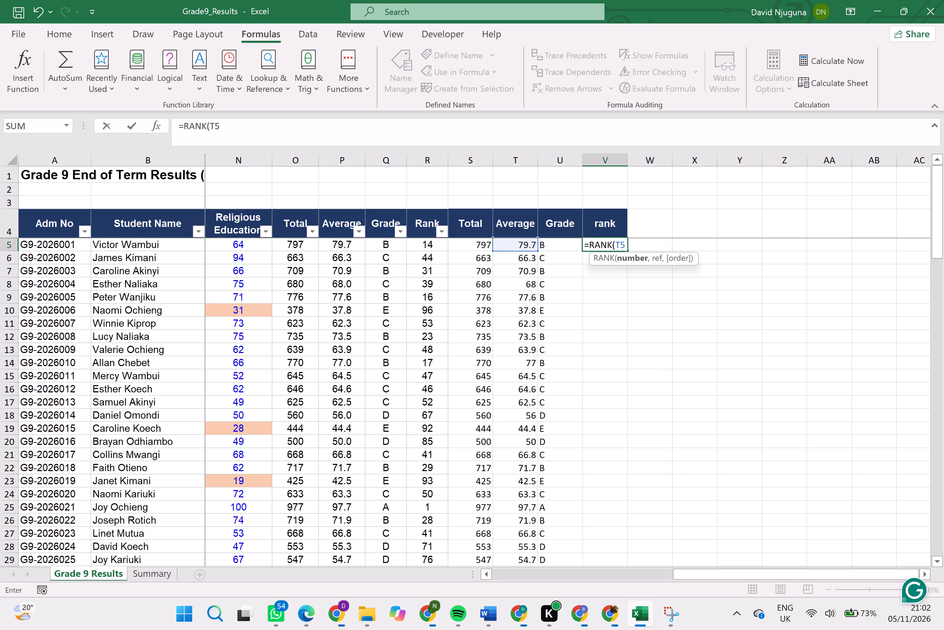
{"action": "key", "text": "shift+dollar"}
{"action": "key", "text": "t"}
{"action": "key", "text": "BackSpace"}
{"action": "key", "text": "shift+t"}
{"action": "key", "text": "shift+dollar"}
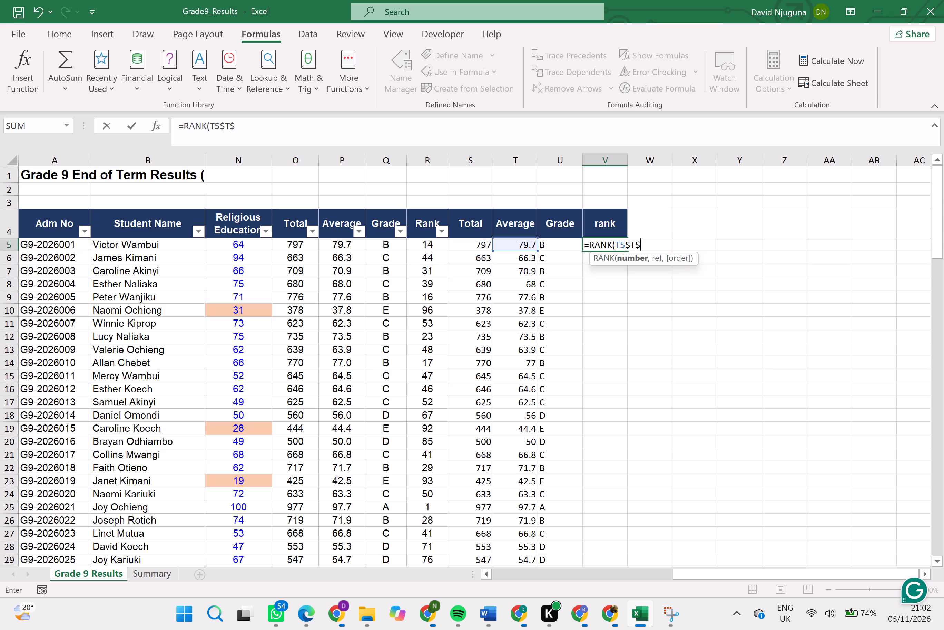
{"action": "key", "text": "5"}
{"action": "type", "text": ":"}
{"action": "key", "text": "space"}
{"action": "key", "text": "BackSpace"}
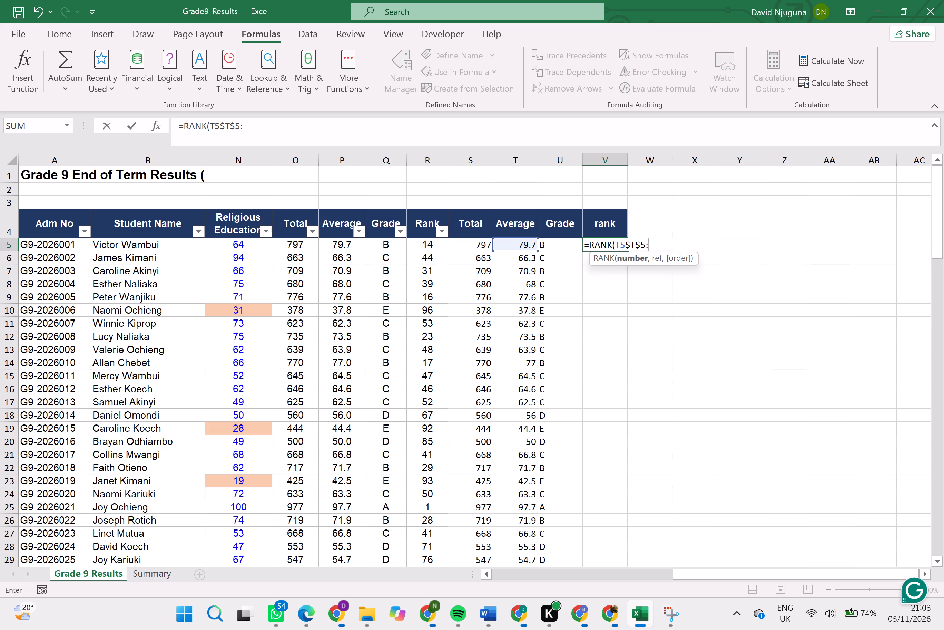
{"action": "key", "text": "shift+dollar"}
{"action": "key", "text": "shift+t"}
{"action": "scroll", "coordinate": [507, 395], "scroll_direction": "down", "scroll_amount": 6}
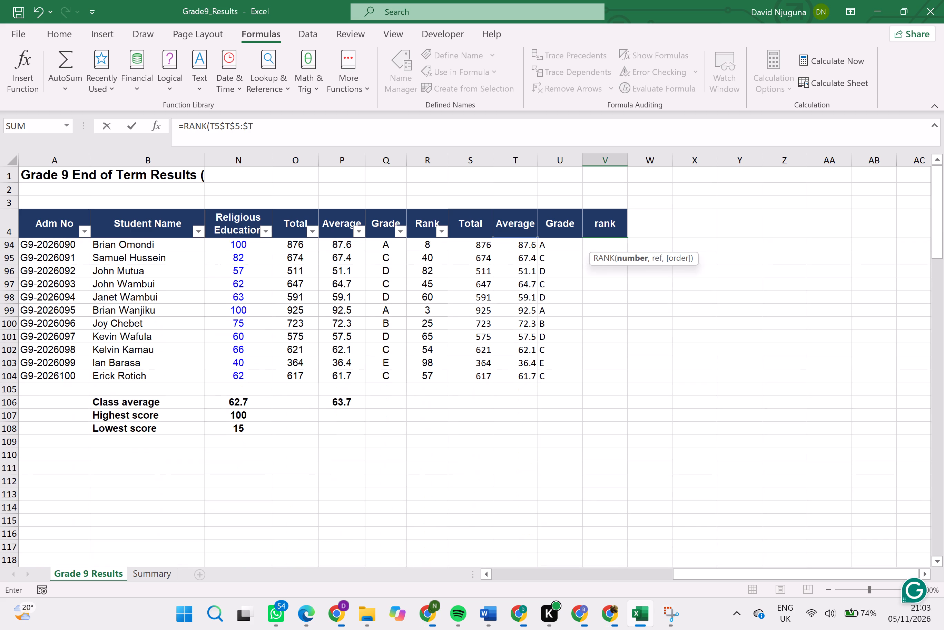
{"action": "scroll", "coordinate": [507, 395], "scroll_direction": "up", "scroll_amount": 6}
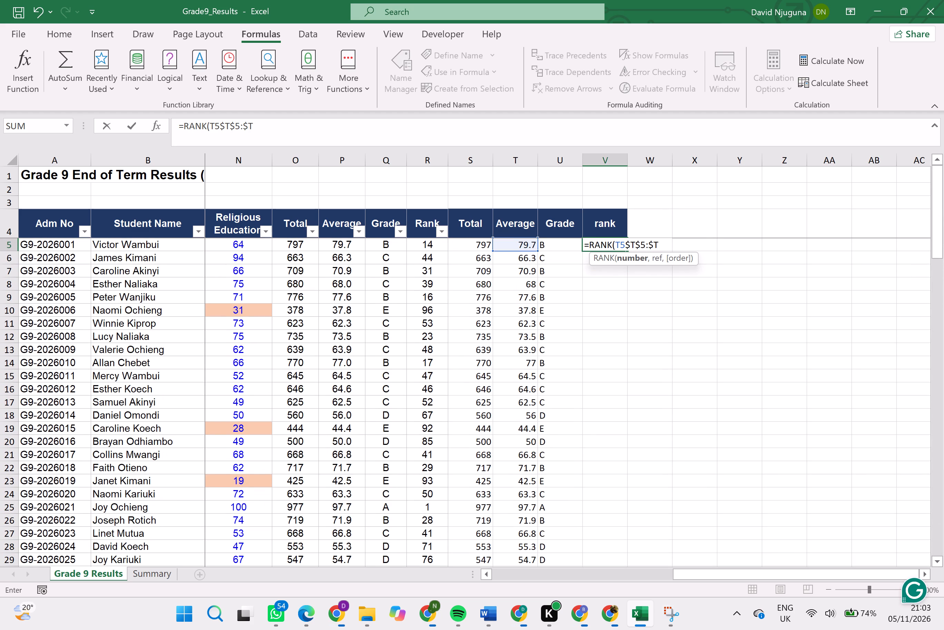
{"action": "key", "text": "shift+dollar"}
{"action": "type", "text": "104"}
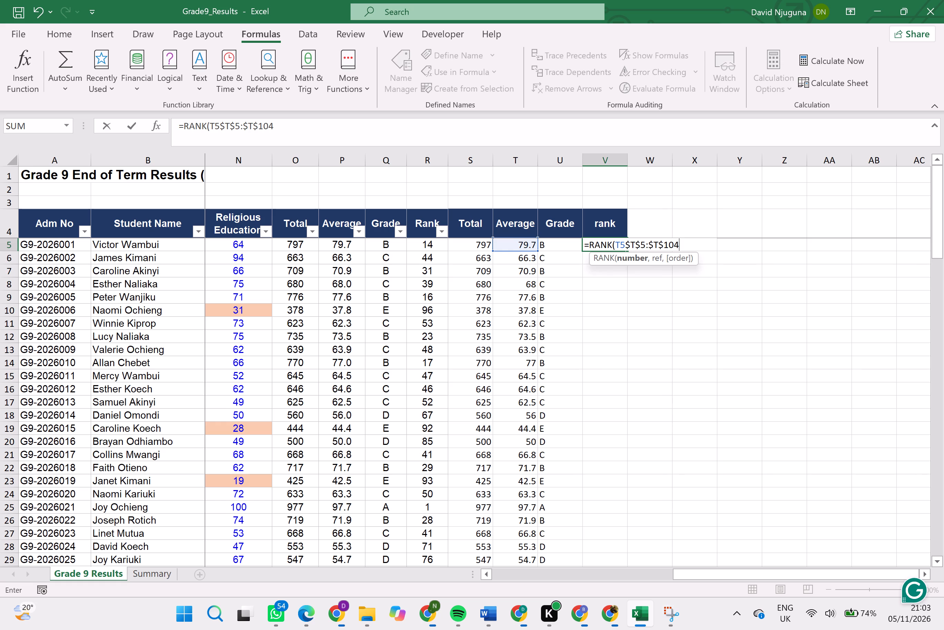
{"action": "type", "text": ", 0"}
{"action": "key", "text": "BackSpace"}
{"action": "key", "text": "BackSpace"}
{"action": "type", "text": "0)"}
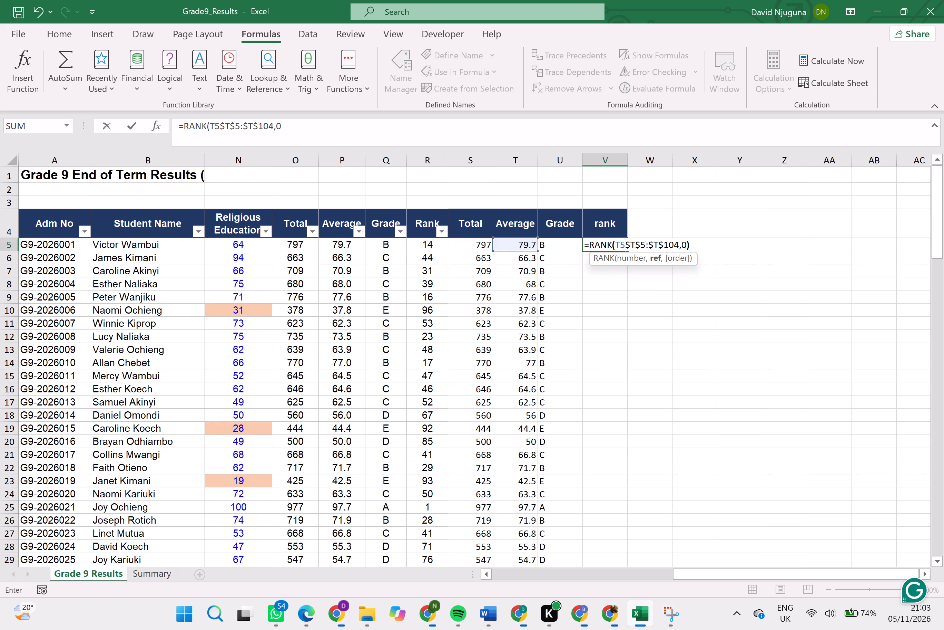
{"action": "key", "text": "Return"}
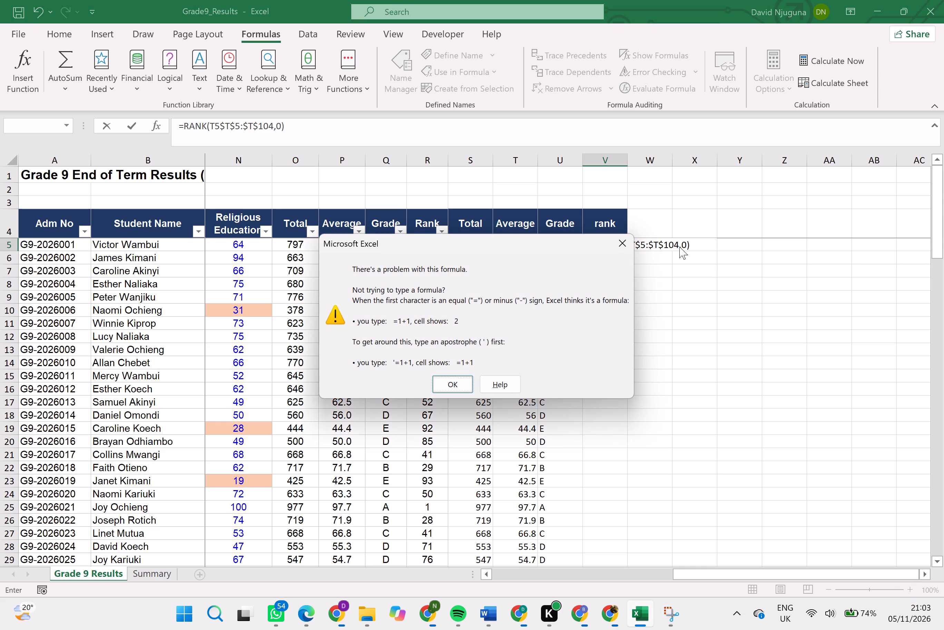
{"action": "left_click", "coordinate": [453, 382]}
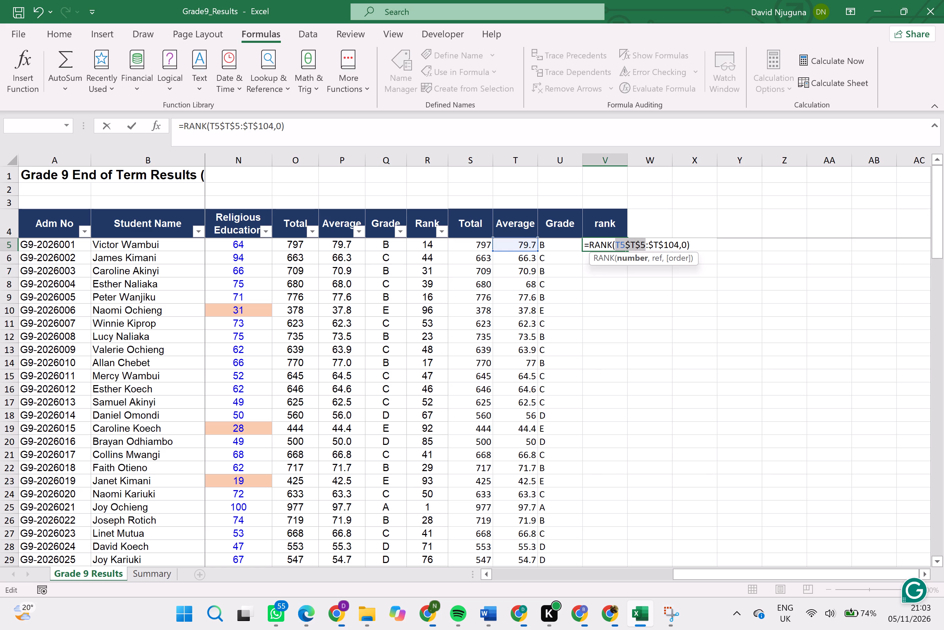
Try to correct the V5 rank formula by replacing the T of $T$5 with 0, as =RANK(T5$0$5:$T$104,0).
{"action": "left_click", "coordinate": [631, 246]}
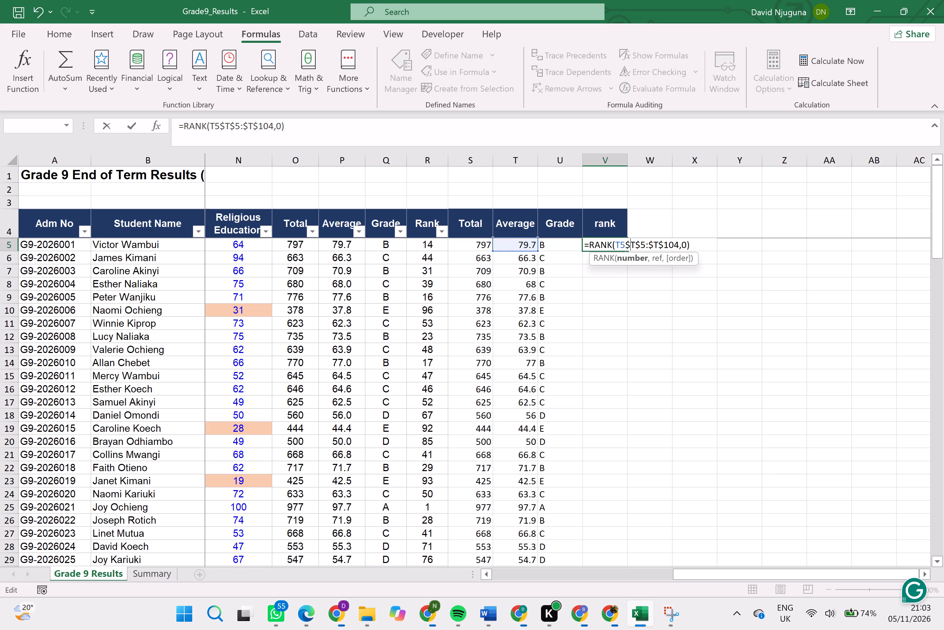
{"action": "key", "text": "Right"}
{"action": "key", "text": "BackSpace"}
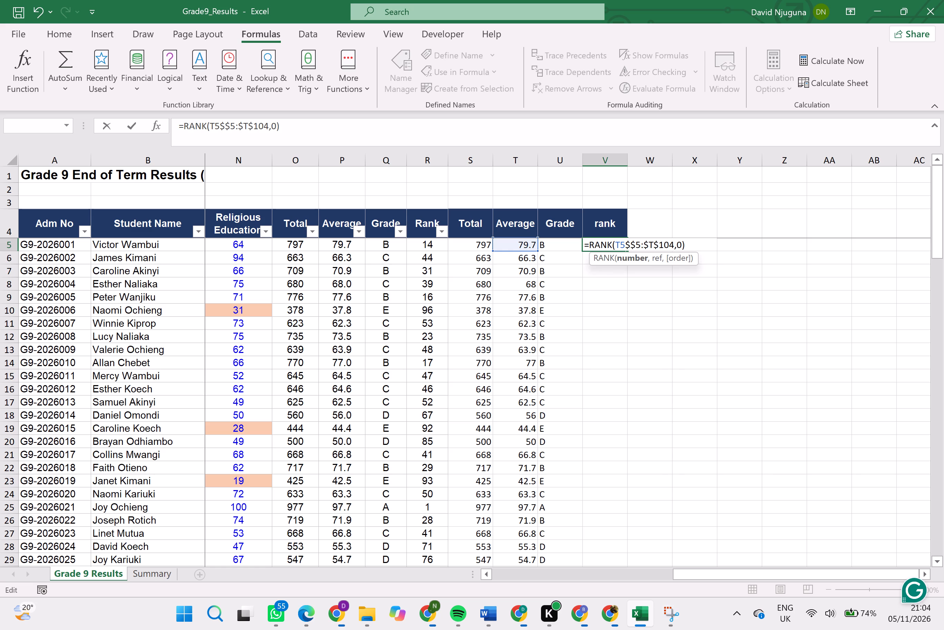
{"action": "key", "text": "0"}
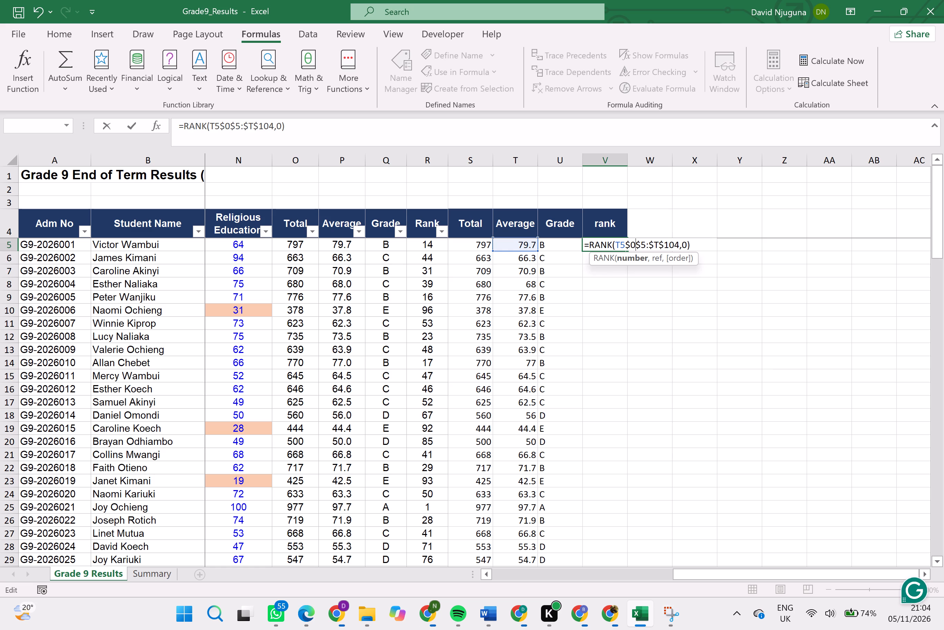
{"action": "key", "text": "Return"}
{"action": "left_click", "coordinate": [452, 390]}
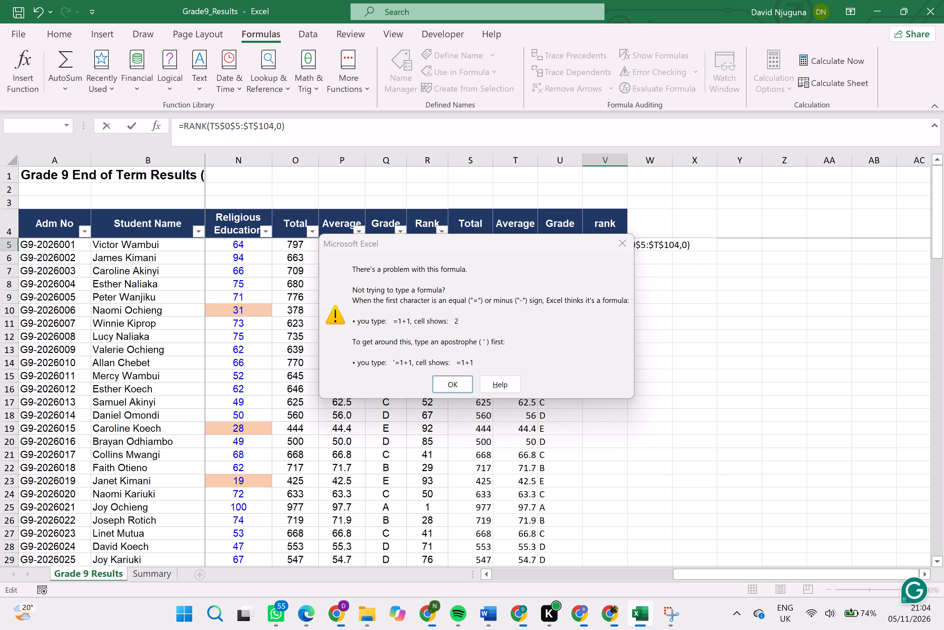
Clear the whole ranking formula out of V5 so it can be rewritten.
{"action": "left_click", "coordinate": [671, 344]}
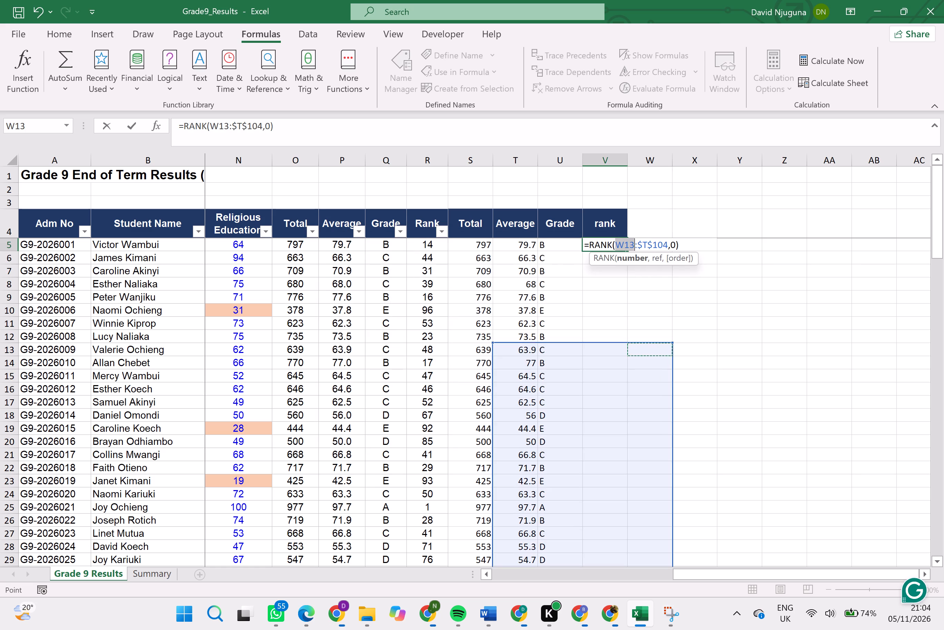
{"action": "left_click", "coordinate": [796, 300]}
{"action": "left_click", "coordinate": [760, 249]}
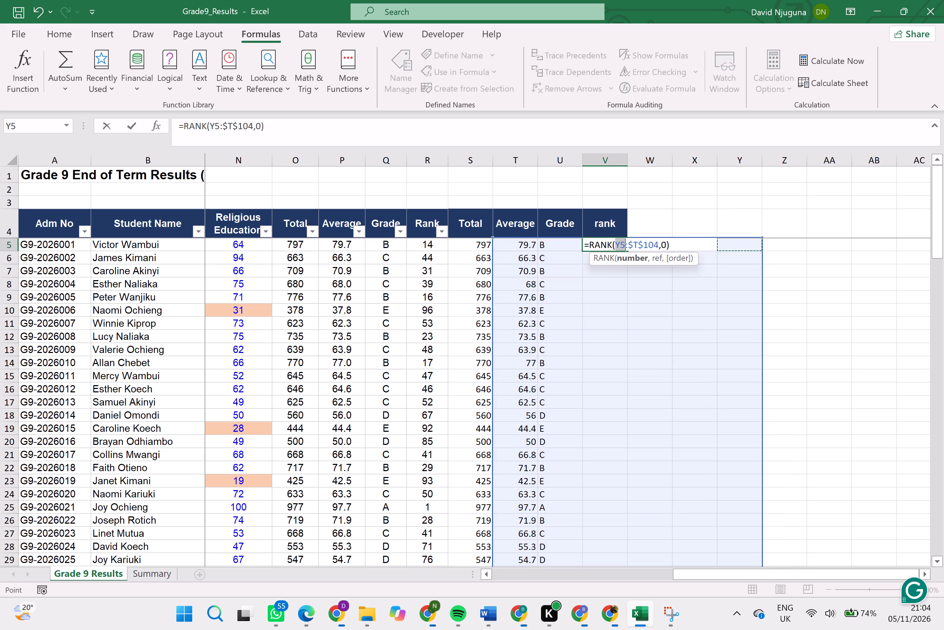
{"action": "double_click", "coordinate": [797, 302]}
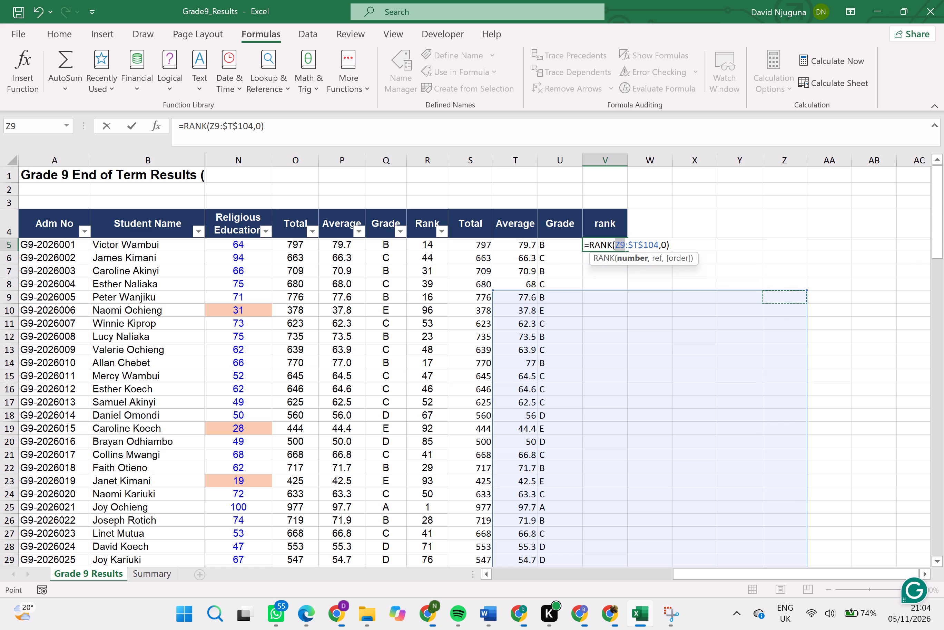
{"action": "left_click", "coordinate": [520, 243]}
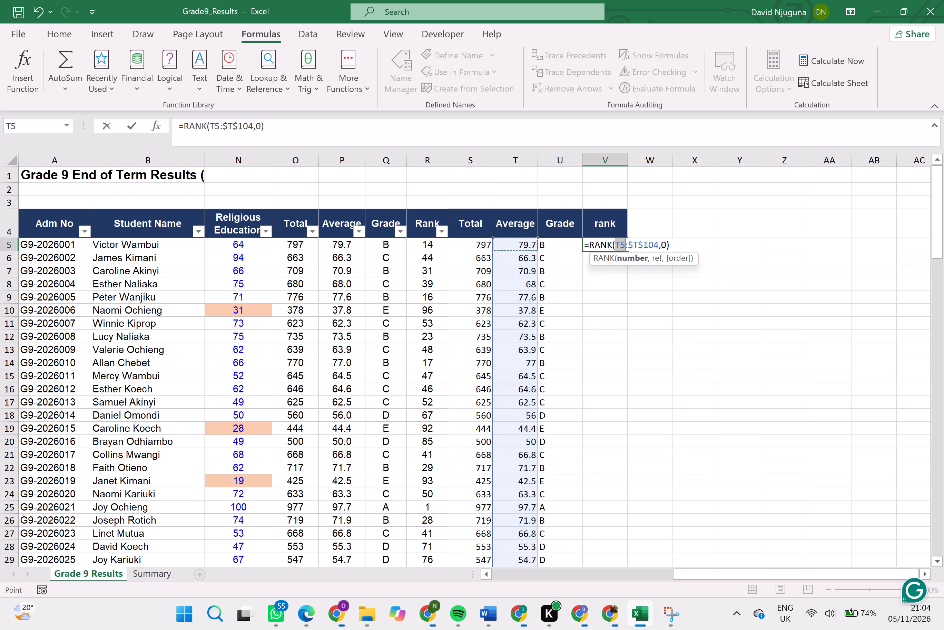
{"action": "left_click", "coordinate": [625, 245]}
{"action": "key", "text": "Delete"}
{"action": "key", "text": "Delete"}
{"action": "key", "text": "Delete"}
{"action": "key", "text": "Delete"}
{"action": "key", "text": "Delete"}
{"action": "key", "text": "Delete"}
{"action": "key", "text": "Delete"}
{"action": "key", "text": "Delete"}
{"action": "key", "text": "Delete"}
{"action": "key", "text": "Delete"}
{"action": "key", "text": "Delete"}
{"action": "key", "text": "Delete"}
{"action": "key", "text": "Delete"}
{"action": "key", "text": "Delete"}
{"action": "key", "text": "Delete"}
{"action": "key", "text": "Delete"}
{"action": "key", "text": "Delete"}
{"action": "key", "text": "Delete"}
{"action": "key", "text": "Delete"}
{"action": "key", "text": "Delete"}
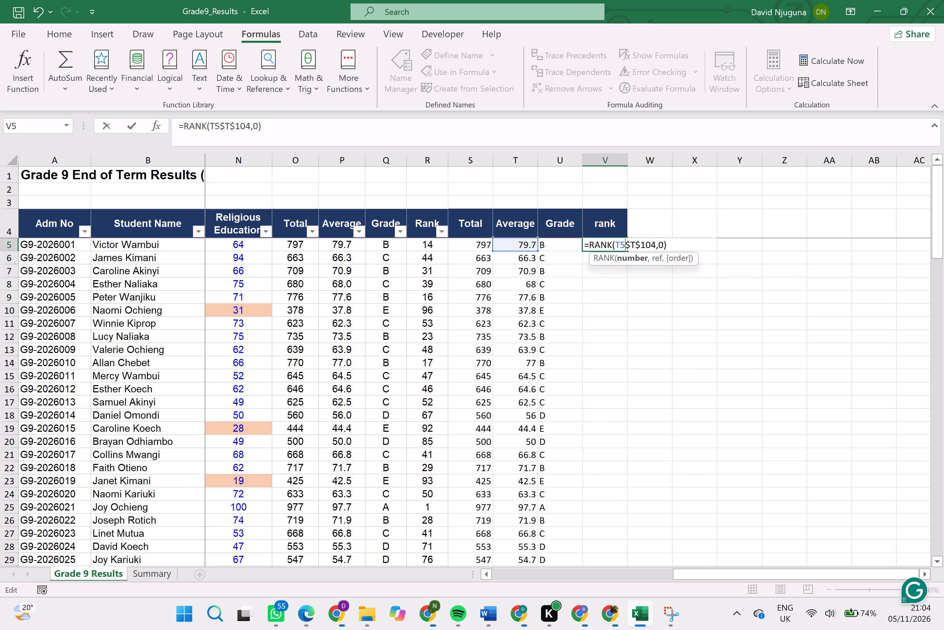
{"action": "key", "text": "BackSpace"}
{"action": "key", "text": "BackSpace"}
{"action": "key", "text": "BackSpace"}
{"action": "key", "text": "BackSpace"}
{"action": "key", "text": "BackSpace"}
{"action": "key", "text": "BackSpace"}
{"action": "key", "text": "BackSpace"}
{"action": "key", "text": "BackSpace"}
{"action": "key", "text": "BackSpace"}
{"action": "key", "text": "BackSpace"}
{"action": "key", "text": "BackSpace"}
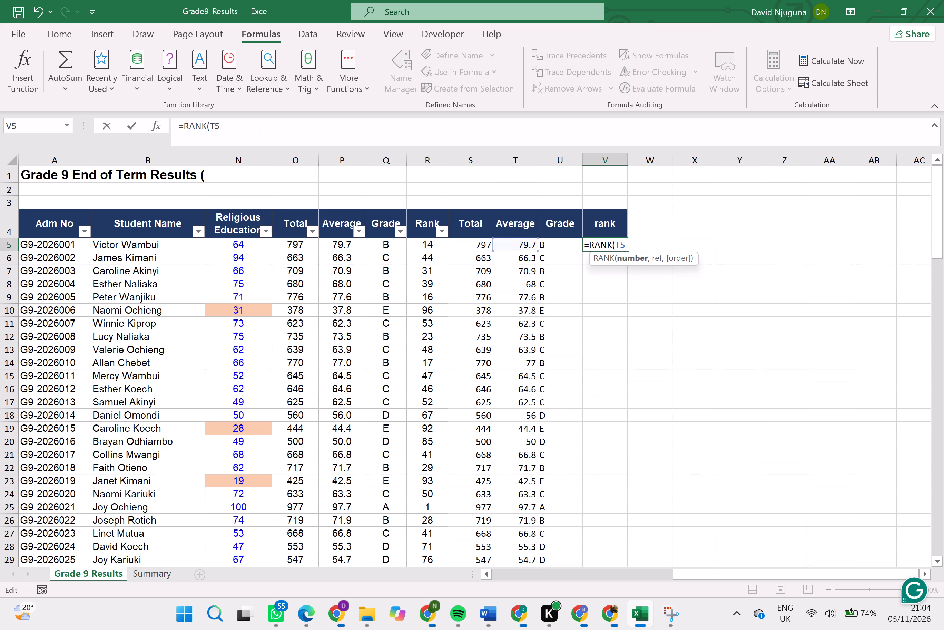
Enter the ranking formula =RANK(T5, $T$5:$T$104,0) in V5 for the first student, using R5's existing formula as the model.
{"action": "left_click", "coordinate": [434, 245]}
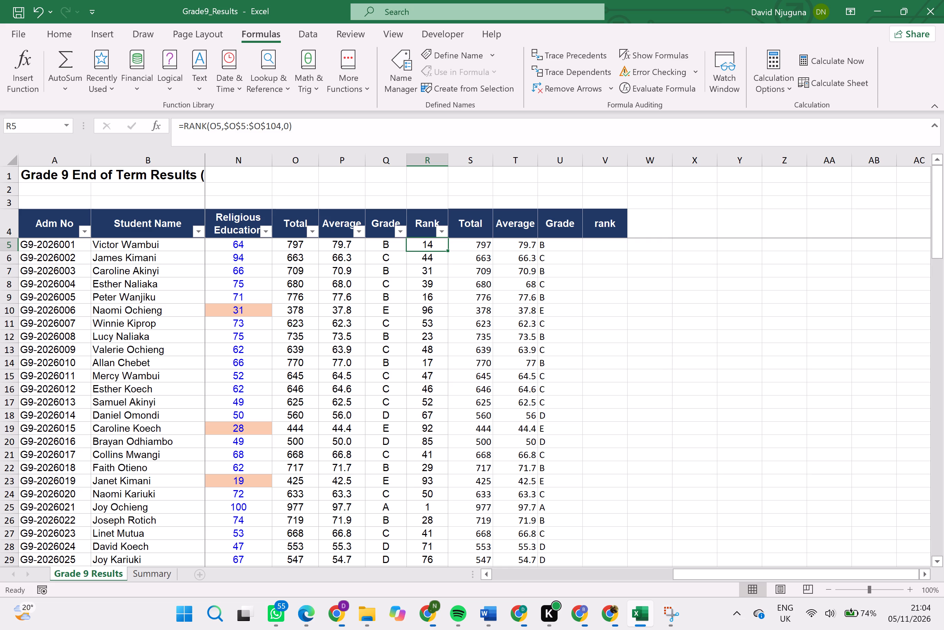
{"action": "left_click", "coordinate": [600, 248]}
{"action": "scroll", "coordinate": [748, 306], "scroll_direction": "left", "scroll_amount": 5}
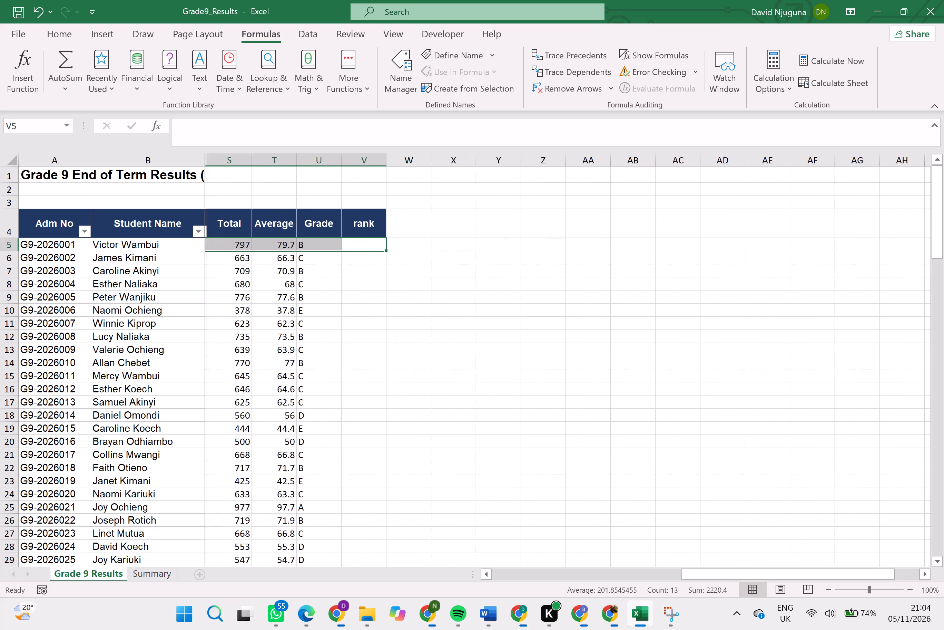
{"action": "left_click", "coordinate": [651, 318]}
{"action": "left_click", "coordinate": [362, 247]}
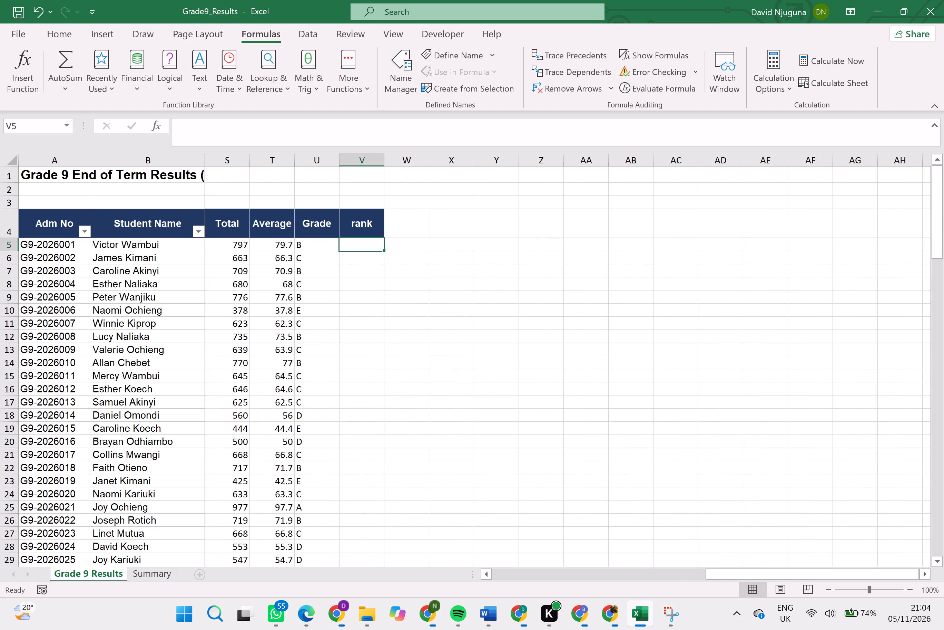
{"action": "key", "text": "equal"}
{"action": "type", "text": "RANK("}
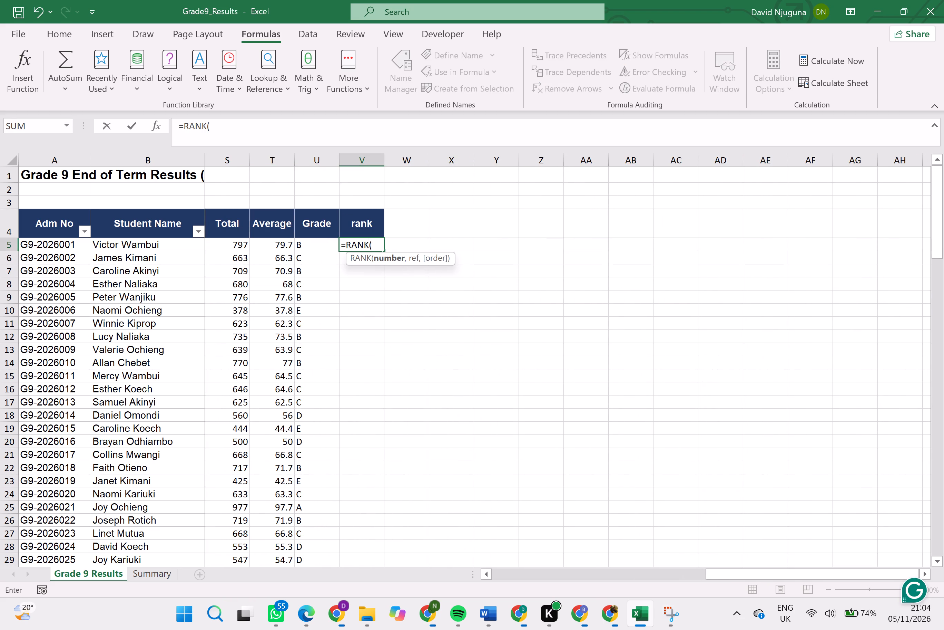
{"action": "type", "text": "t5"}
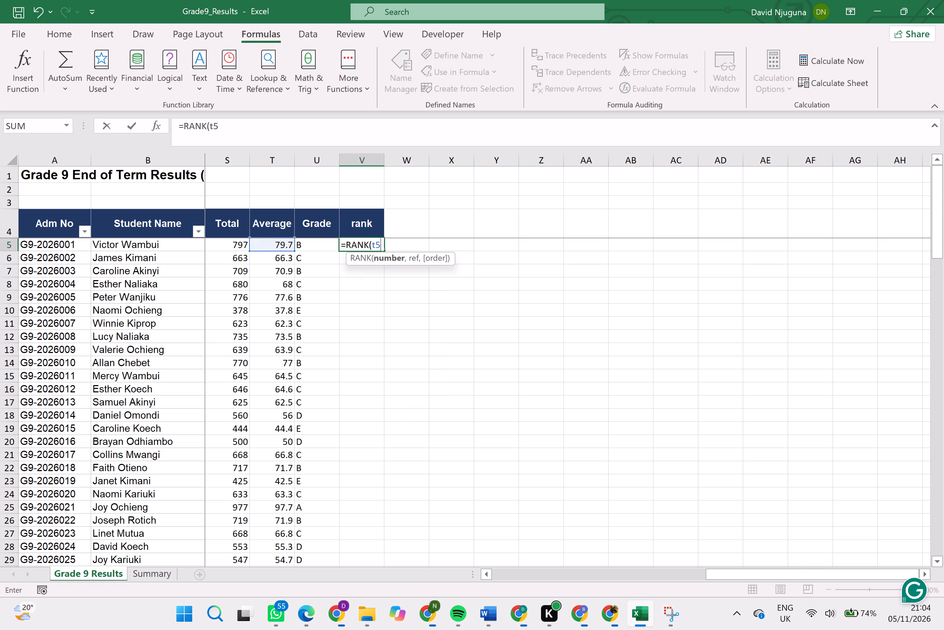
{"action": "key", "text": "BackSpace"}
{"action": "key", "text": "BackSpace"}
{"action": "type", "text": "T%"}
{"action": "key", "text": "BackSpace"}
{"action": "key", "text": "5"}
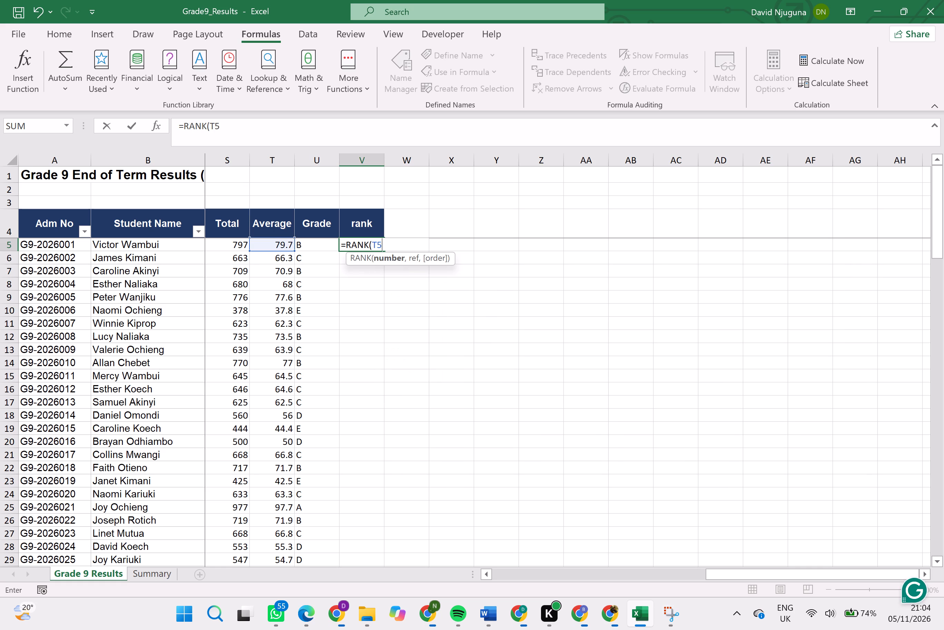
{"action": "type", "text": ","}
{"action": "key", "text": "space"}
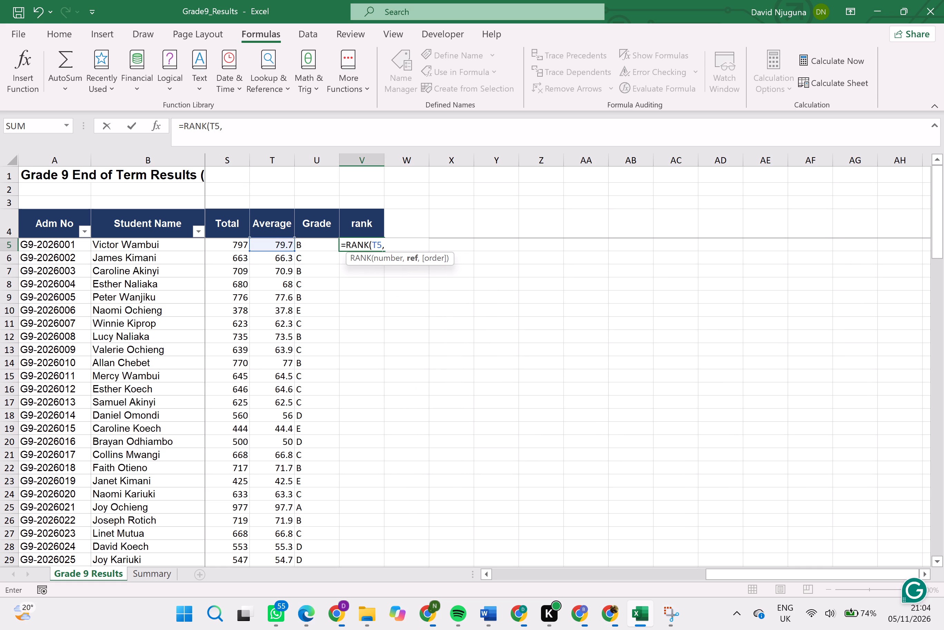
{"action": "type", "text": "$T"}
{"action": "type", "text": "$5"}
{"action": "key", "text": "shift+colon"}
{"action": "type", "text": "$t"}
{"action": "key", "text": "BackSpace"}
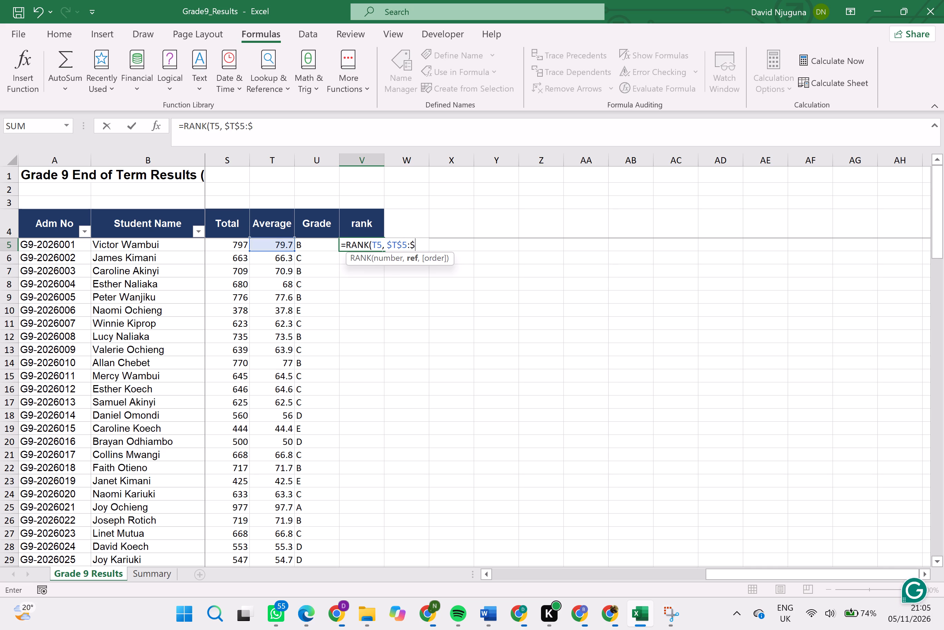
{"action": "key", "text": "shift+t"}
{"action": "key", "text": "shift+dollar"}
{"action": "type", "text": "10"}
{"action": "key", "text": "4"}
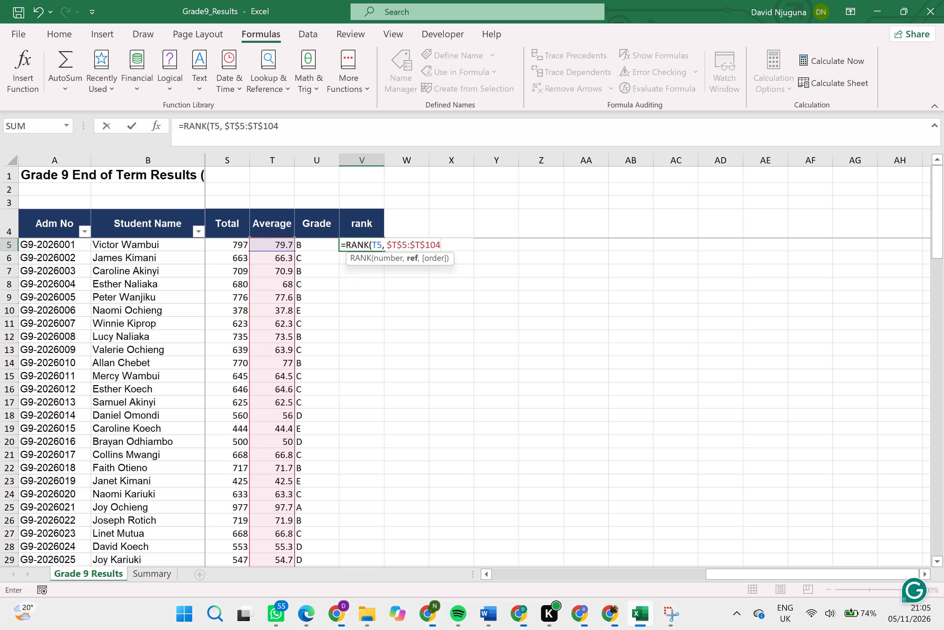
{"action": "key", "text": "comma"}
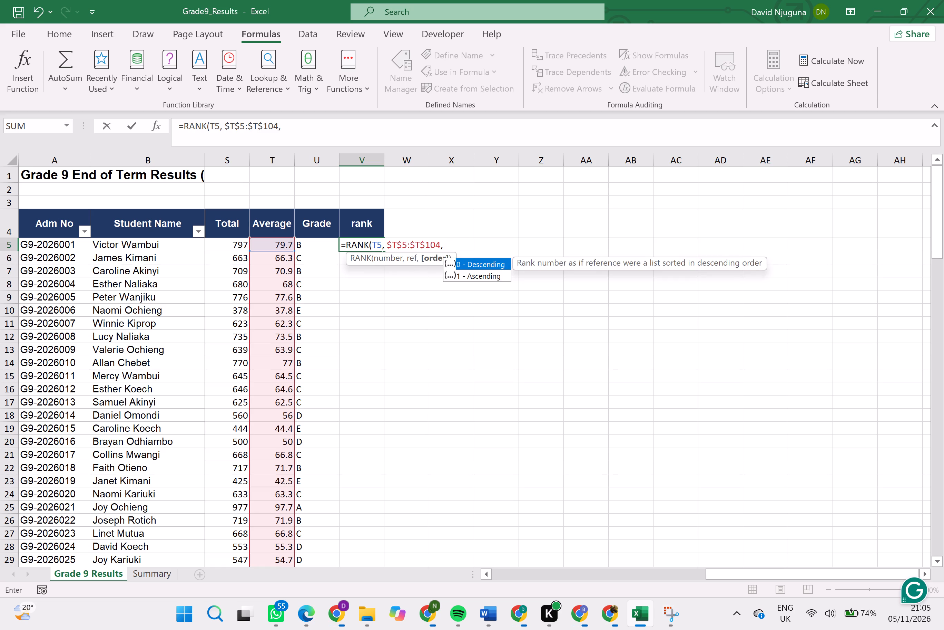
{"action": "key", "text": "0"}
{"action": "key", "text": "shift+parenright"}
{"action": "key", "text": "Return"}
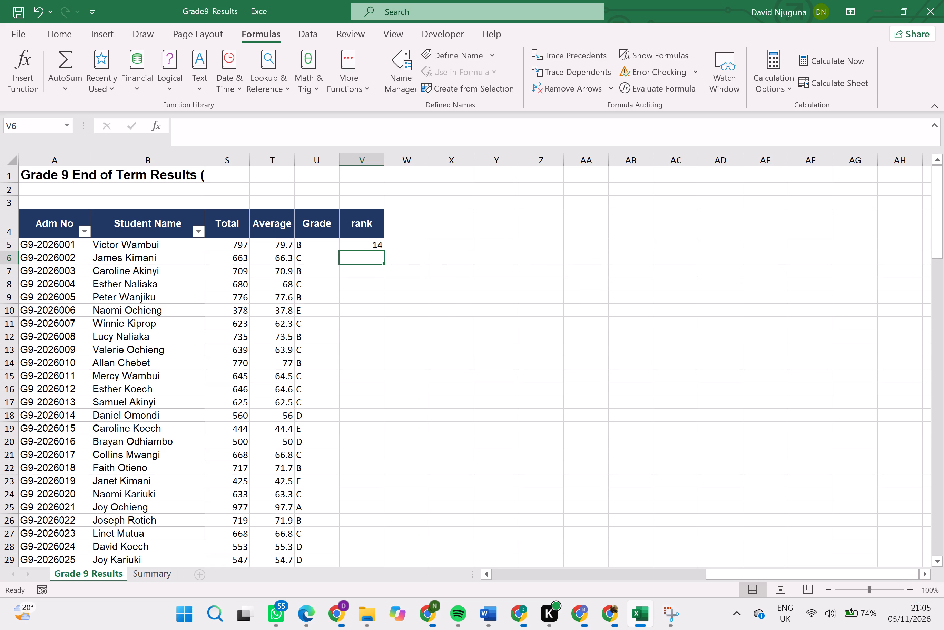
Fill the ranking formula from V5 down to V104 so every student in the rank column gets a rank.
{"action": "left_click", "coordinate": [377, 241]}
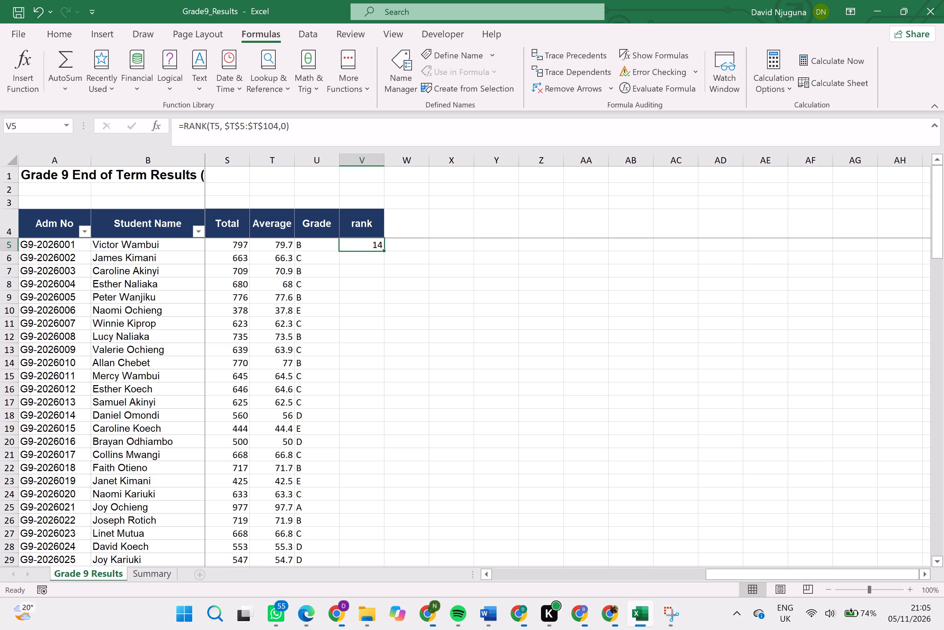
{"action": "left_click_drag", "start_coordinate": [382, 250], "coordinate": [389, 629]}
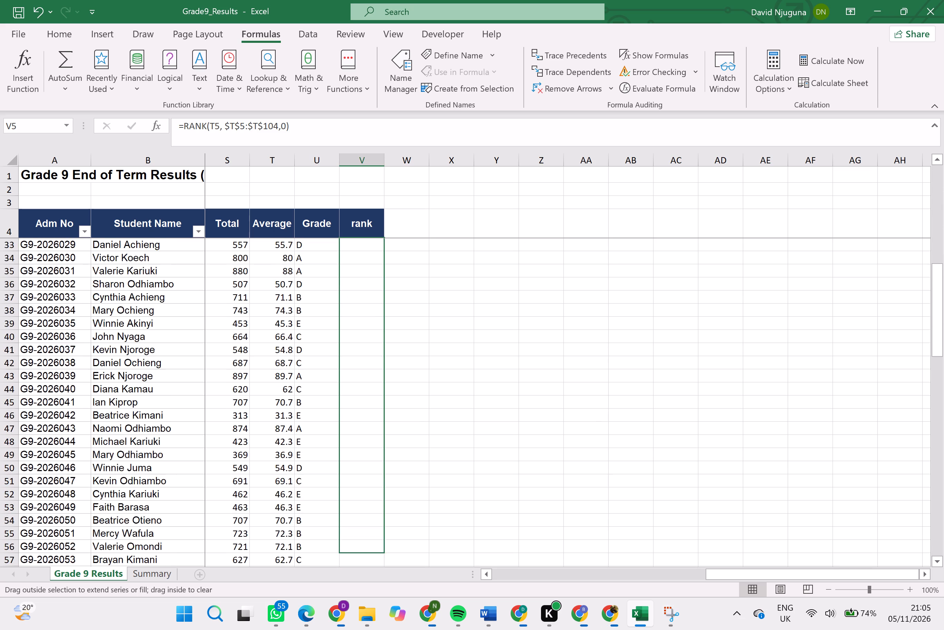
{"action": "left_click_drag", "start_coordinate": [389, 629], "coordinate": [376, 576]}
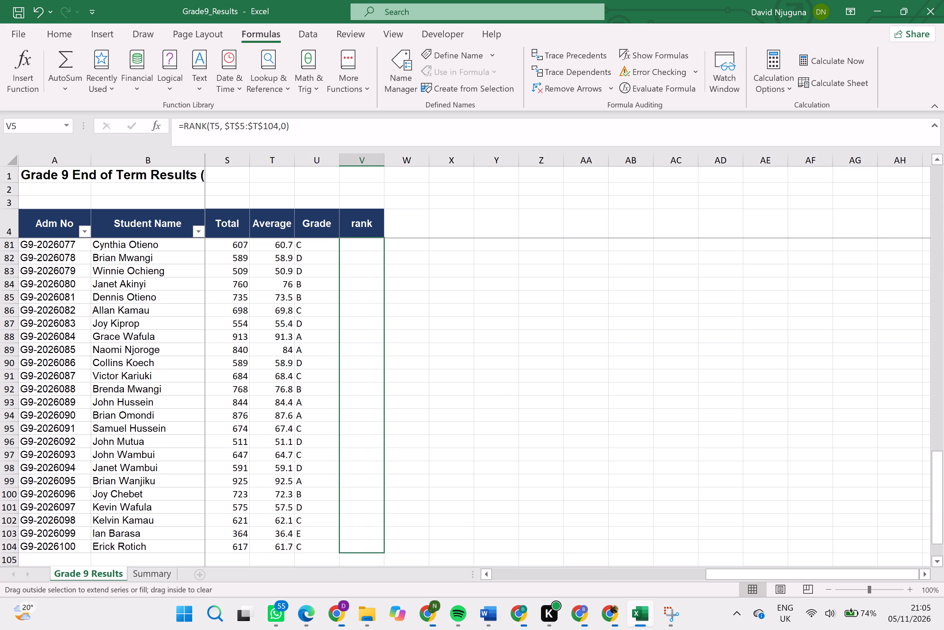
{"action": "left_click_drag", "start_coordinate": [376, 576], "coordinate": [373, 542]}
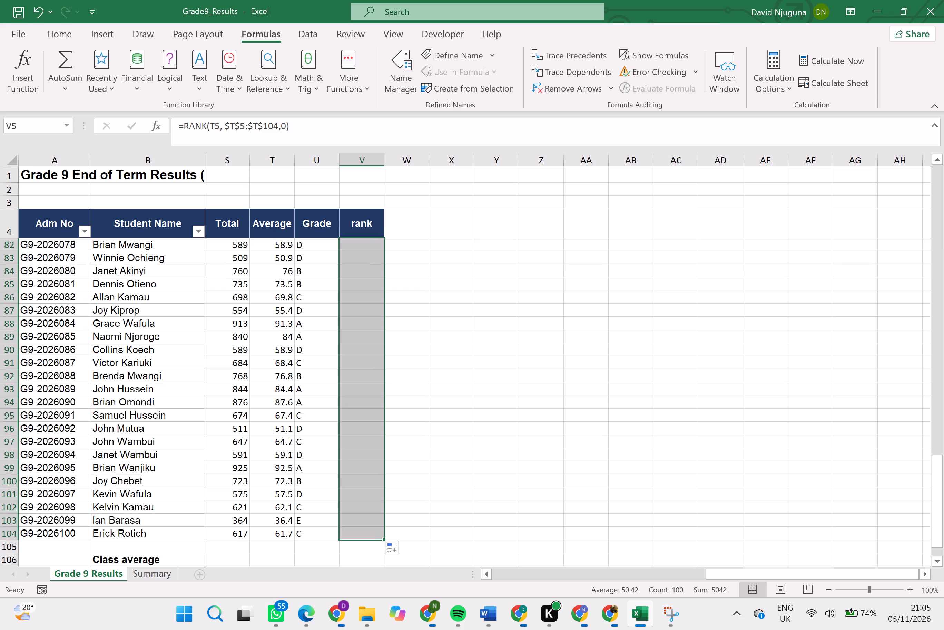
{"action": "scroll", "coordinate": [364, 438], "scroll_direction": "up", "scroll_amount": 4}
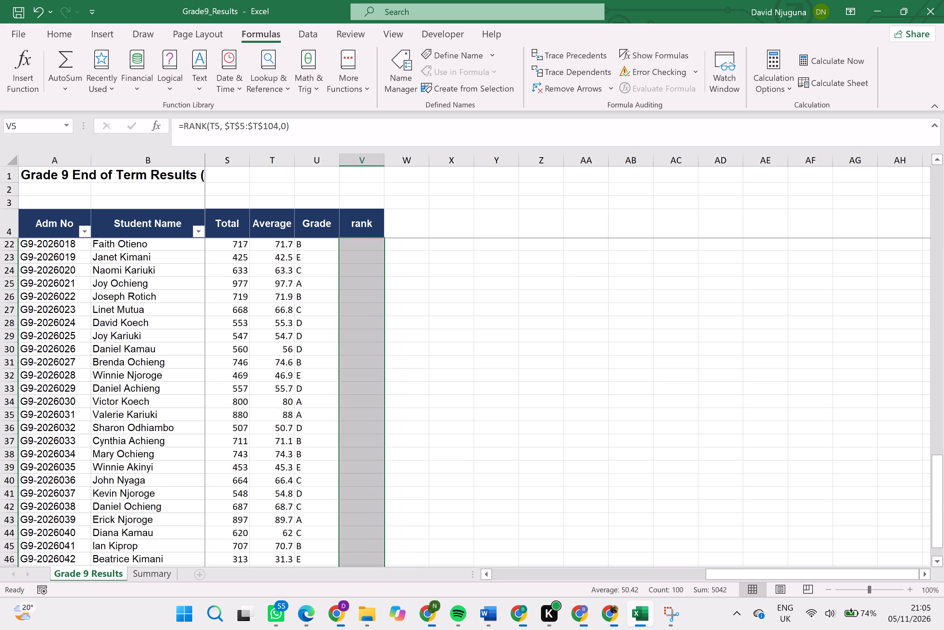
{"action": "scroll", "coordinate": [364, 438], "scroll_direction": "up", "scroll_amount": 3}
{"action": "left_click", "coordinate": [373, 261]}
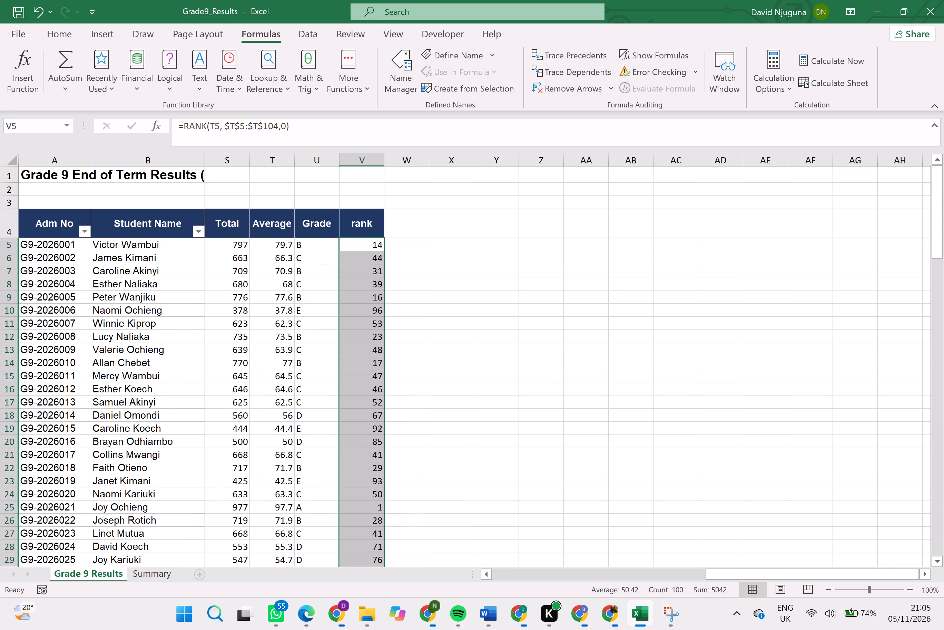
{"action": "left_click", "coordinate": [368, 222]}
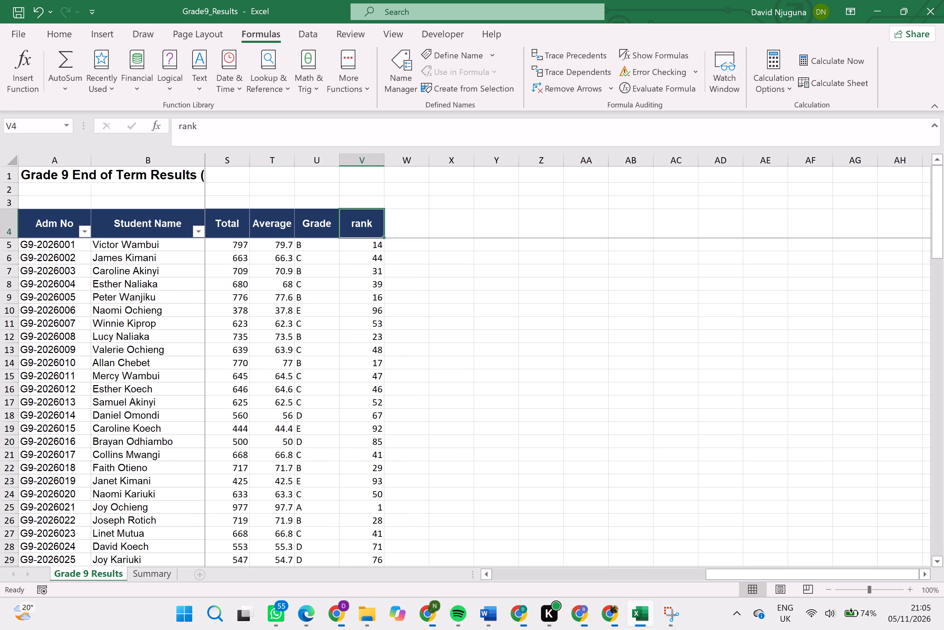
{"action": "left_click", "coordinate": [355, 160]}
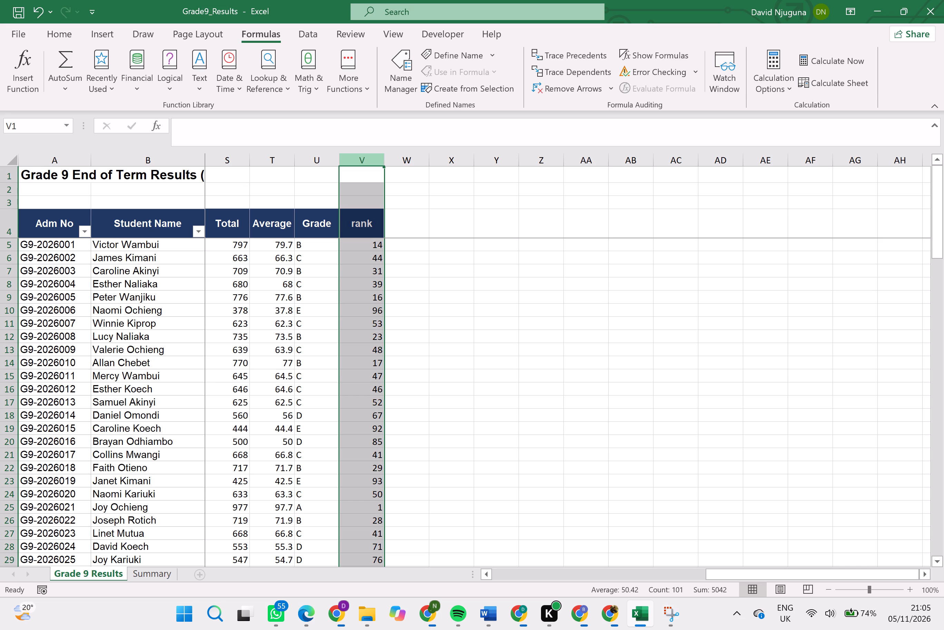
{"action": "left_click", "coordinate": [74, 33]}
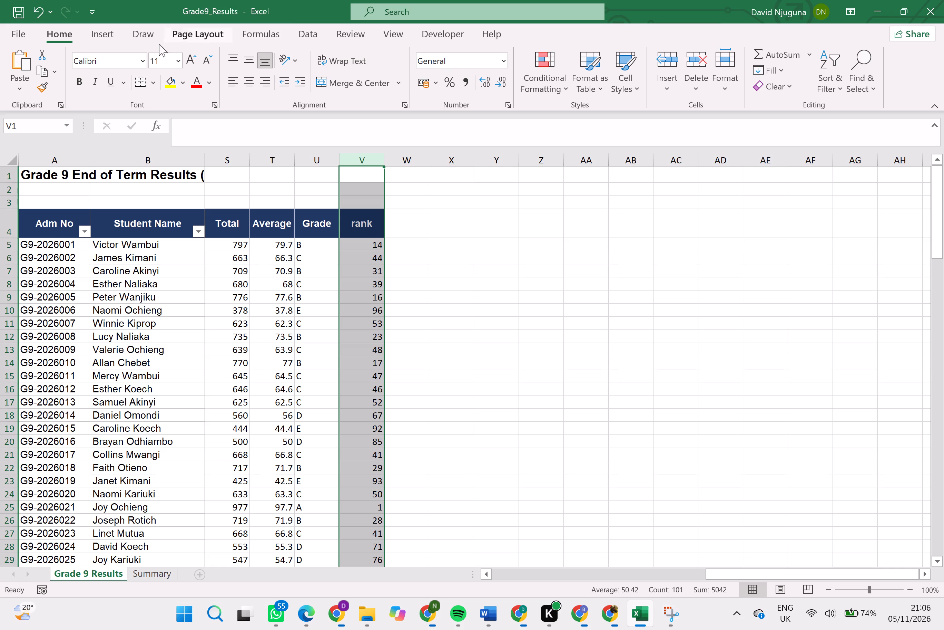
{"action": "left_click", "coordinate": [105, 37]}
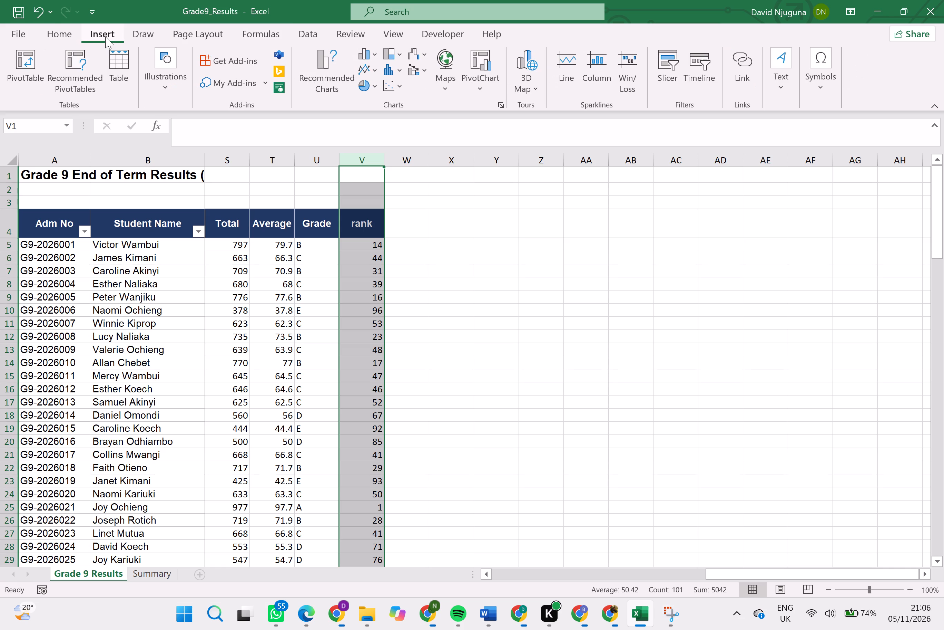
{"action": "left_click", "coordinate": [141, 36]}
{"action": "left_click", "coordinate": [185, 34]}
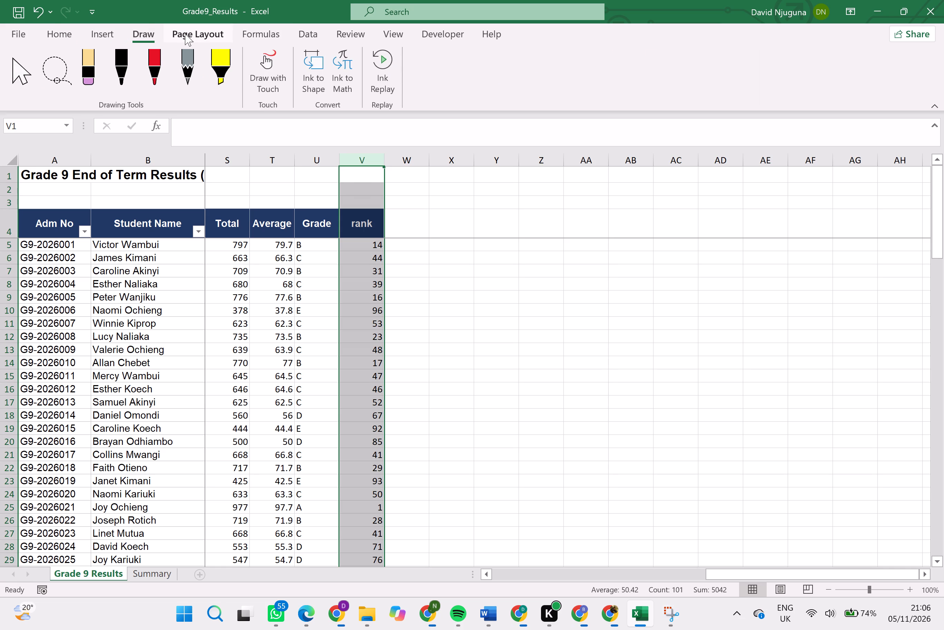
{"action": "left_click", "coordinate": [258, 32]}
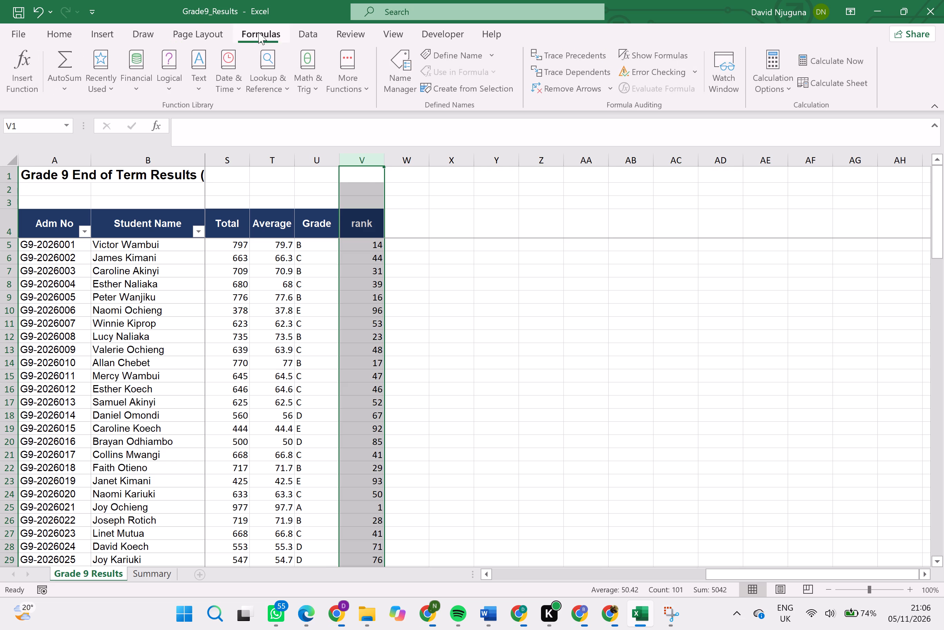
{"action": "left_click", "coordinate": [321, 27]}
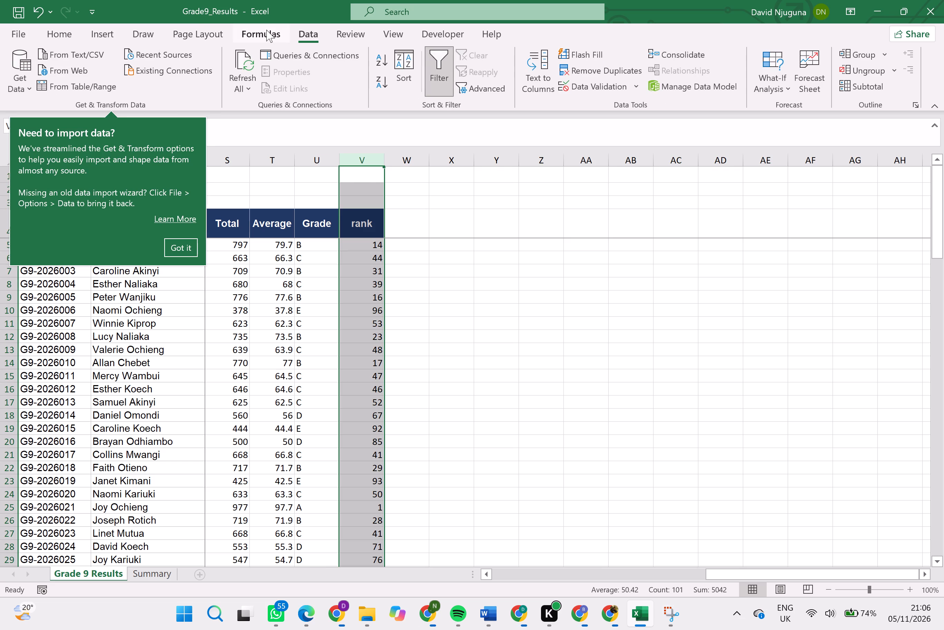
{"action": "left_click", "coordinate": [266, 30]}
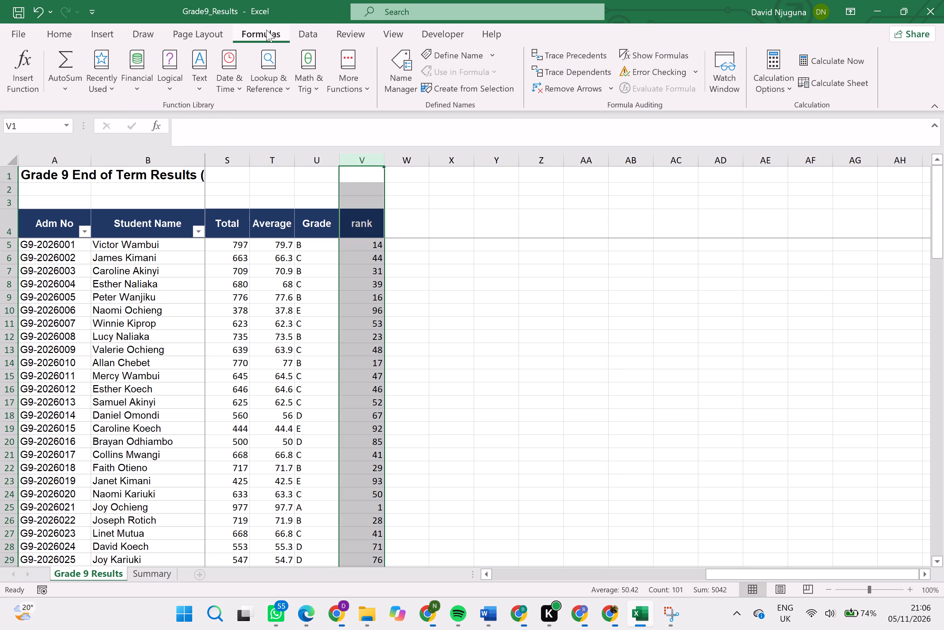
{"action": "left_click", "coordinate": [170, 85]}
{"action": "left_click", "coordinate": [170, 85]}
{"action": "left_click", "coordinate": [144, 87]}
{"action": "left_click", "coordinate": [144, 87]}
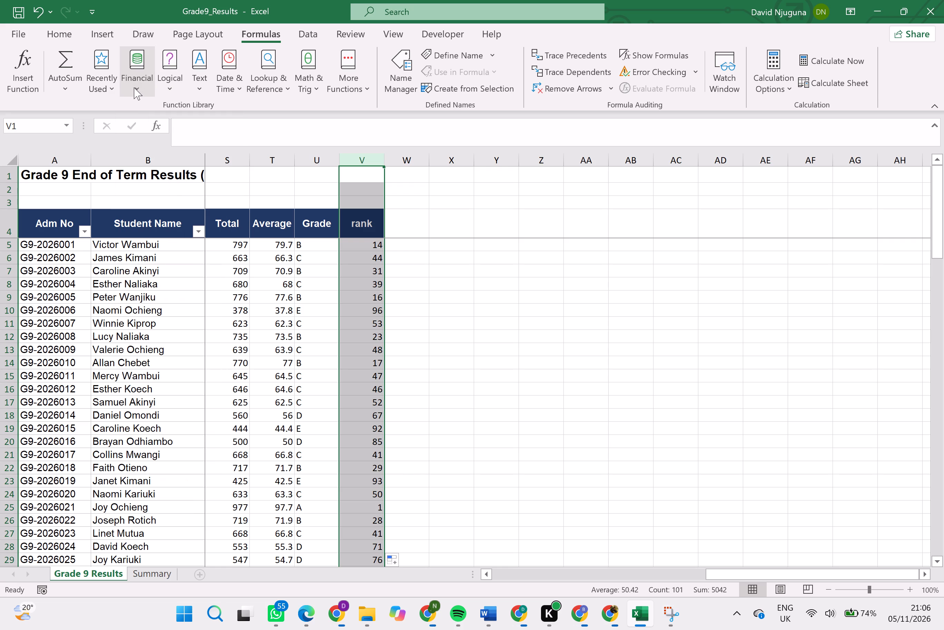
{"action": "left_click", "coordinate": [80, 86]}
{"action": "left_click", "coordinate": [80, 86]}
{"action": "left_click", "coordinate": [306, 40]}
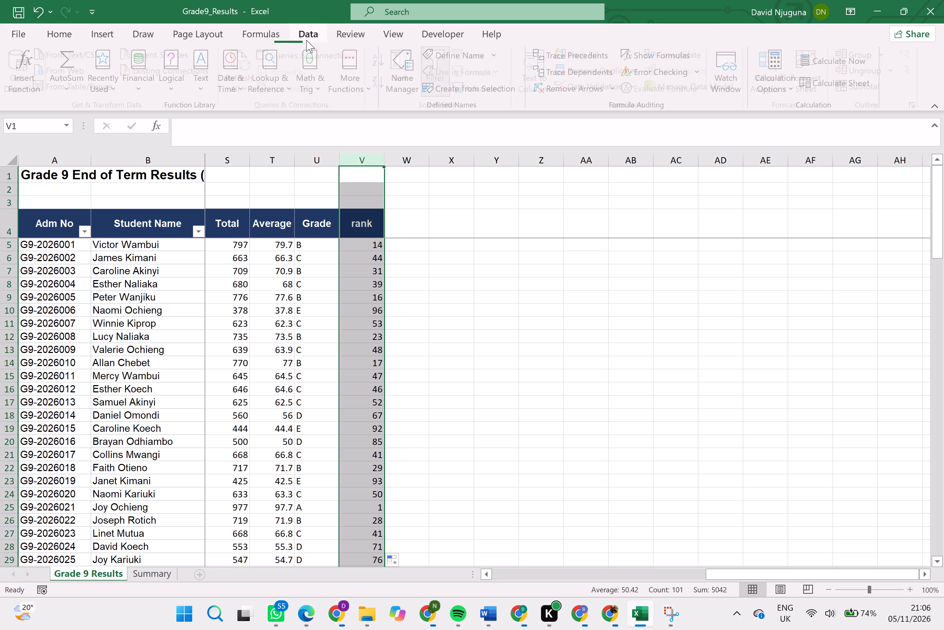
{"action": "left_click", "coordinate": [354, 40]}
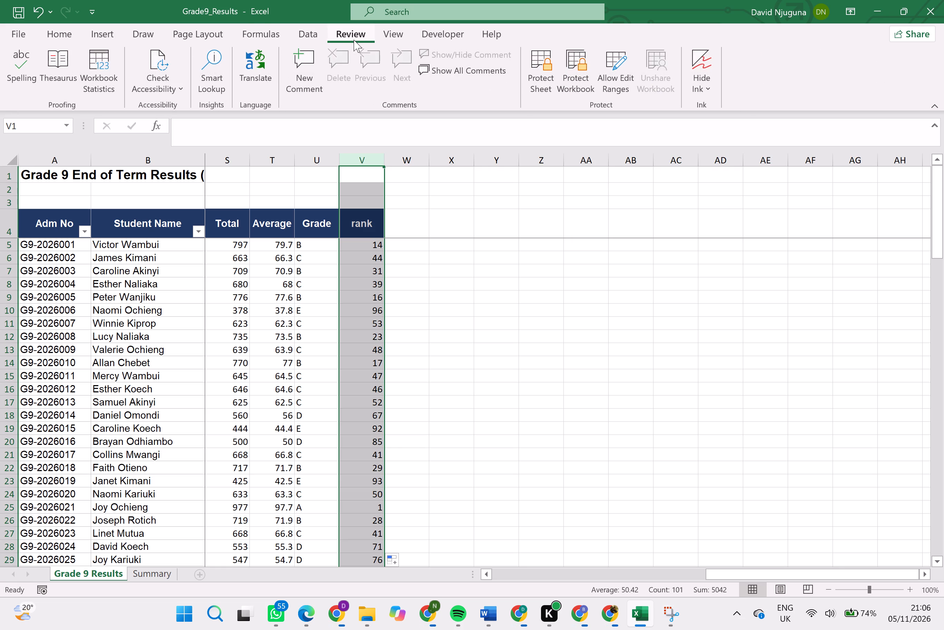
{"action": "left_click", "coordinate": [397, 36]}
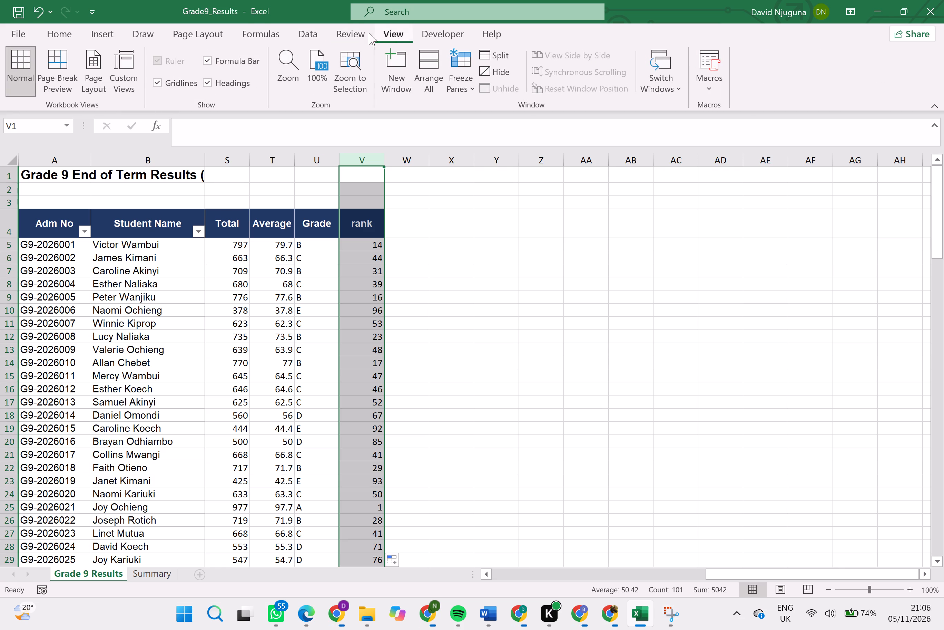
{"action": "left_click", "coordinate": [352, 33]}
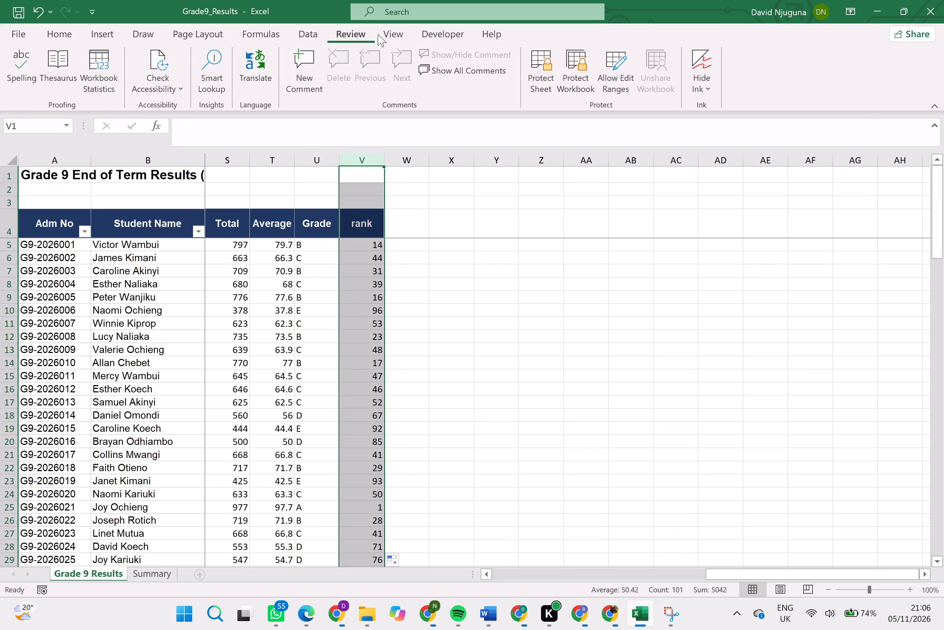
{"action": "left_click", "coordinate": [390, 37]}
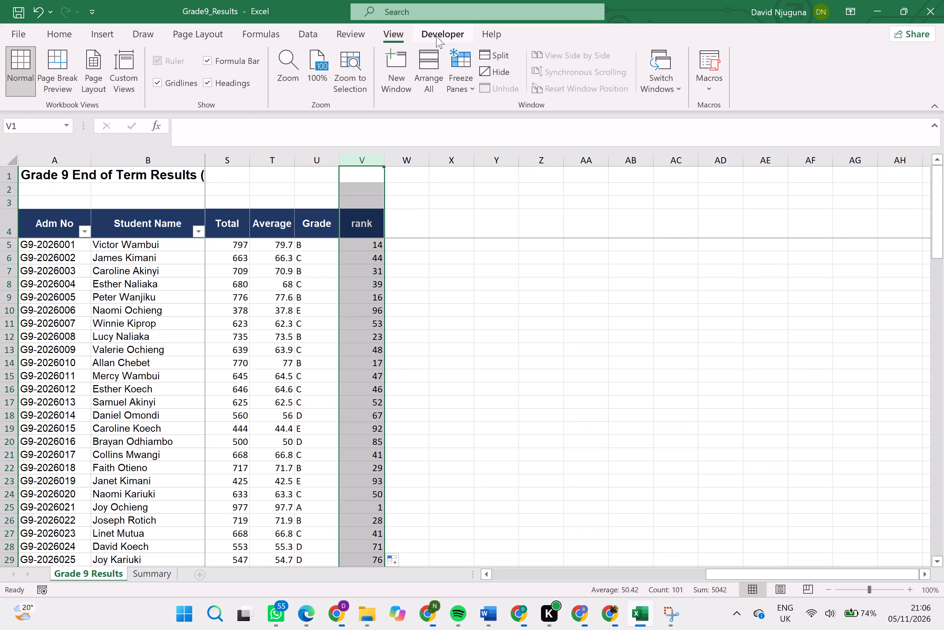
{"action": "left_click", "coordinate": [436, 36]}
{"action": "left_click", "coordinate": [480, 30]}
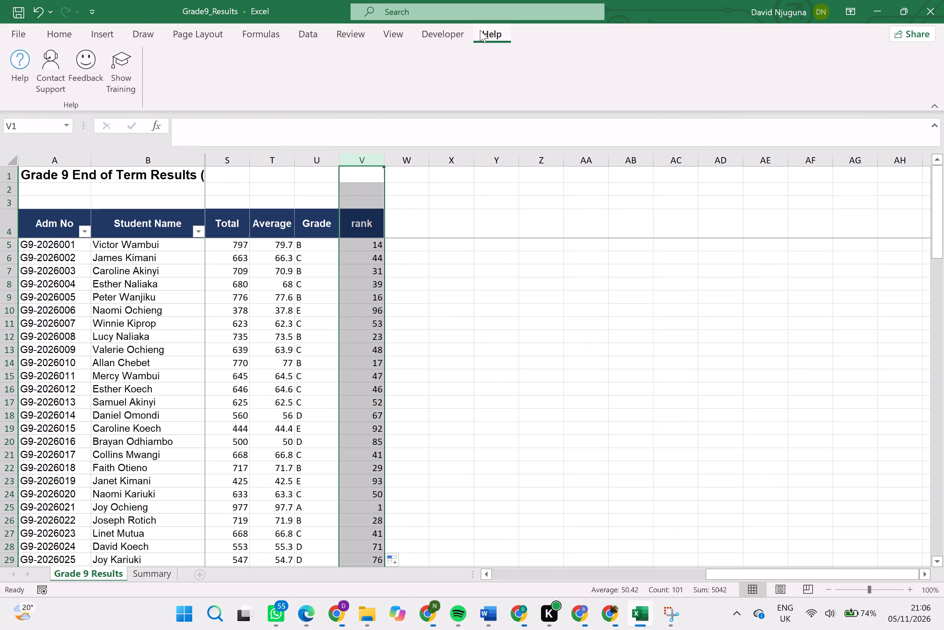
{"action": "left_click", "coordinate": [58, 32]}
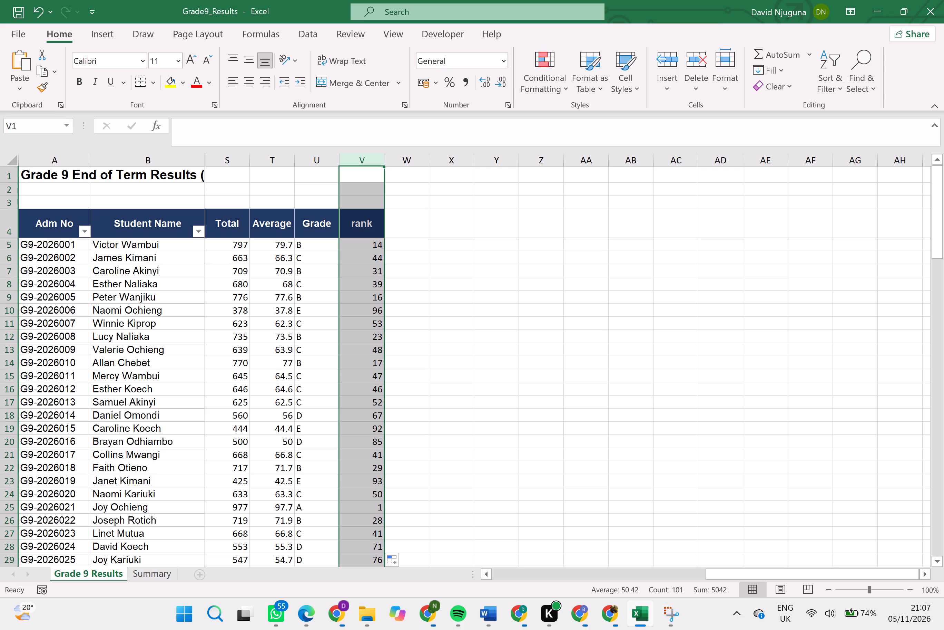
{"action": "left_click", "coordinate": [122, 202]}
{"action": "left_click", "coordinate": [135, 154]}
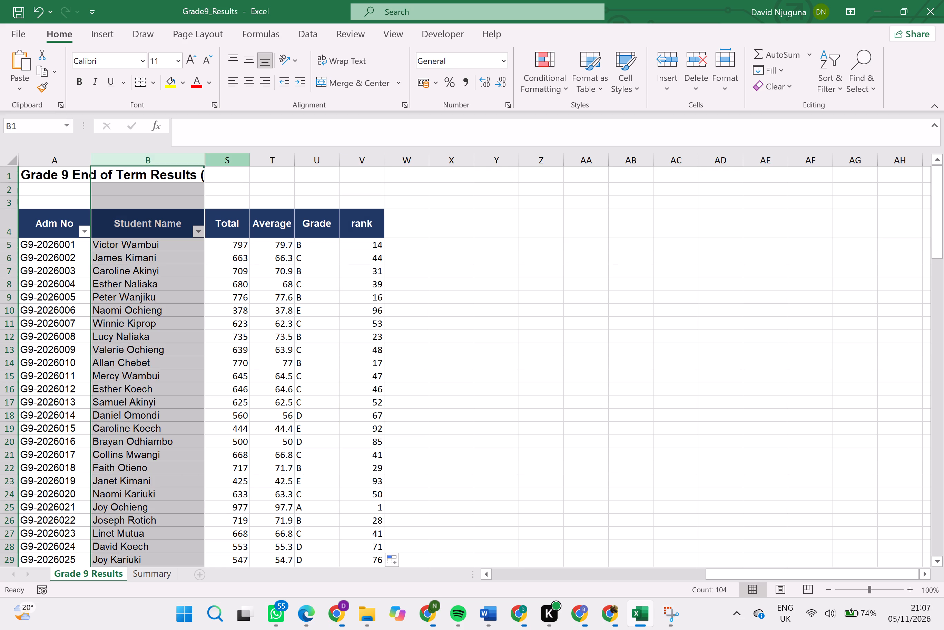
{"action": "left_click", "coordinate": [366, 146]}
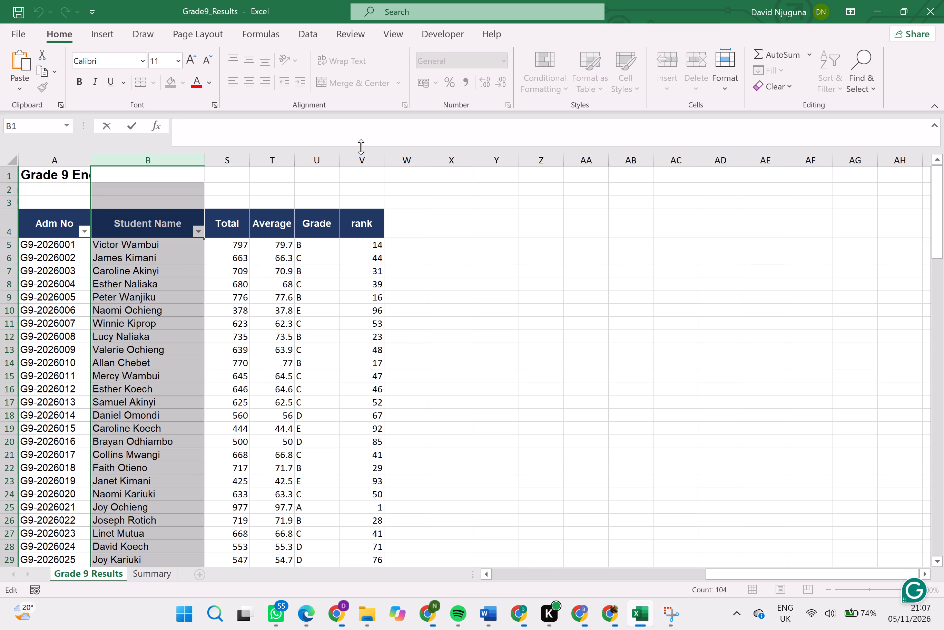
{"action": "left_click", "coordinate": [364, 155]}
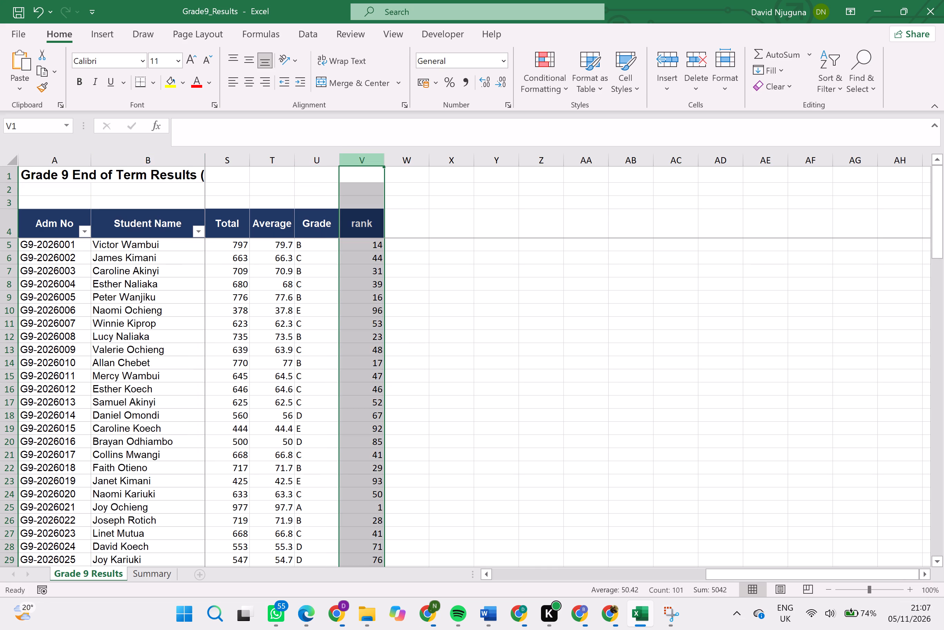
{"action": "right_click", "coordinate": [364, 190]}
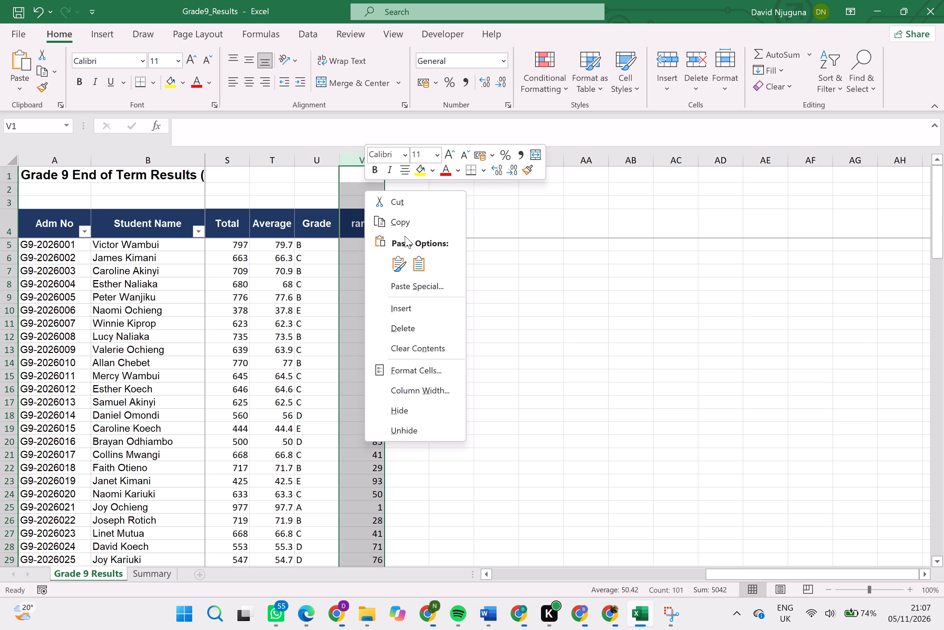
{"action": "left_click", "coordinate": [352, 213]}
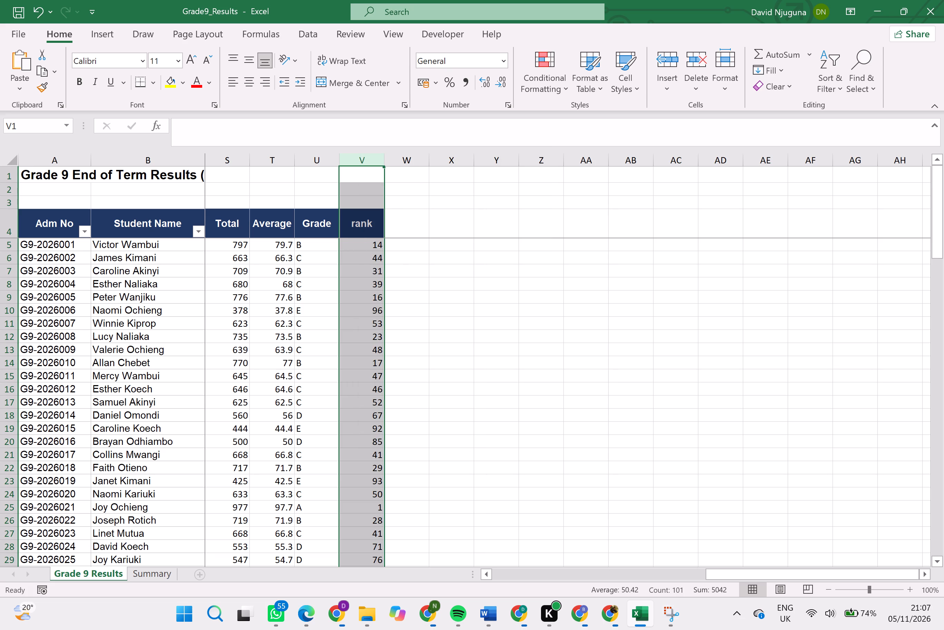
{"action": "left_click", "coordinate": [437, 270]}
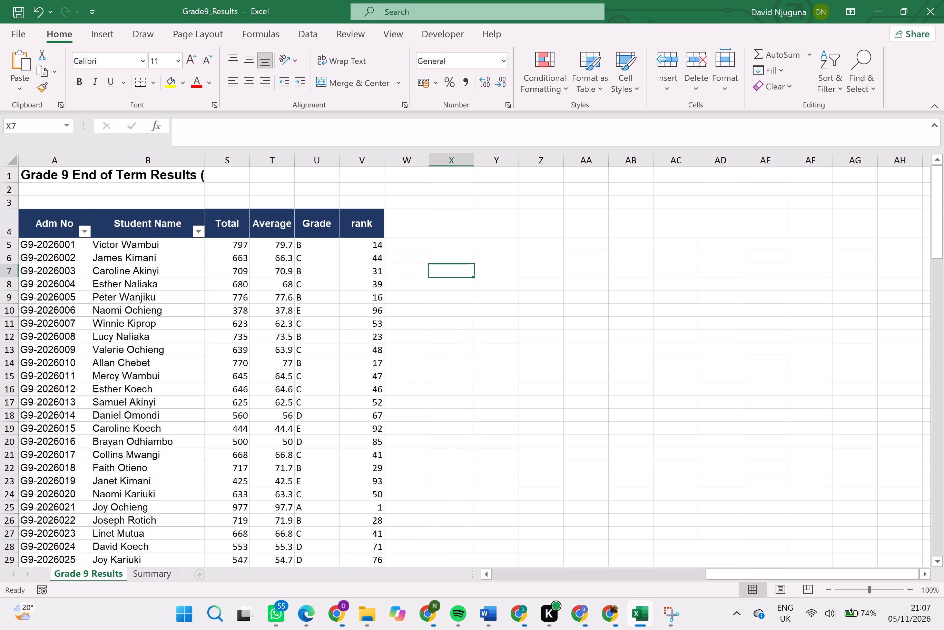
Delete the original Total, Average, Grade and Rank columns (O to R) entirely, keeping the rebuilt formula columns beside them.
{"action": "scroll", "coordinate": [362, 279], "scroll_direction": "right", "scroll_amount": 2}
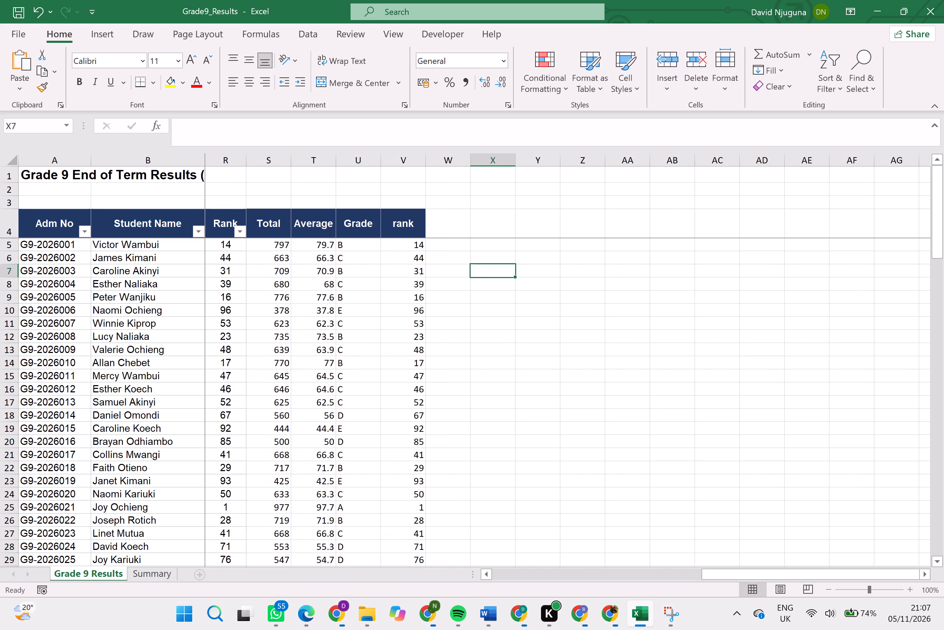
{"action": "scroll", "coordinate": [362, 279], "scroll_direction": "right", "scroll_amount": 2}
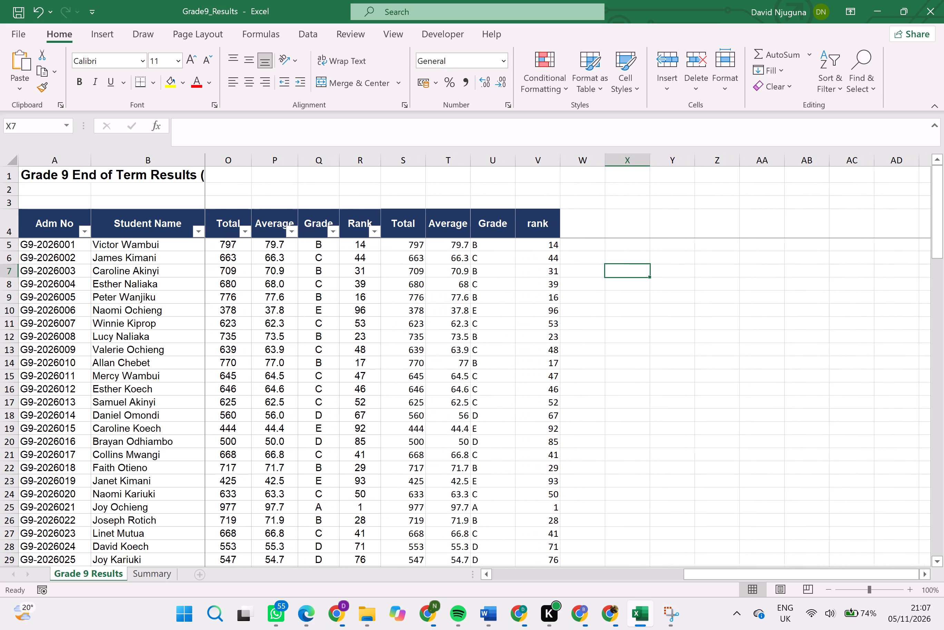
{"action": "scroll", "coordinate": [362, 279], "scroll_direction": "right", "scroll_amount": 1}
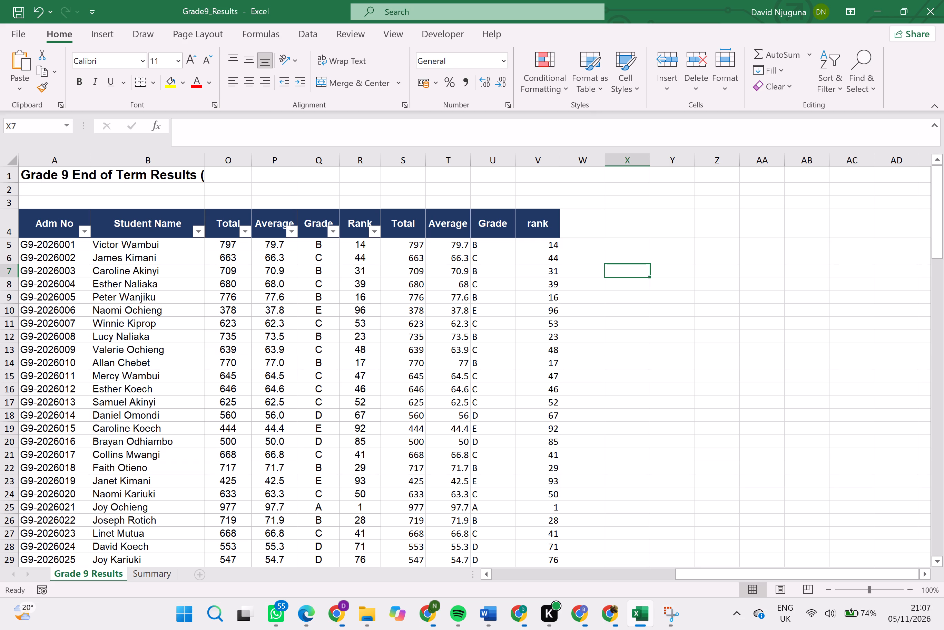
{"action": "left_click_drag", "start_coordinate": [232, 187], "coordinate": [345, 321]}
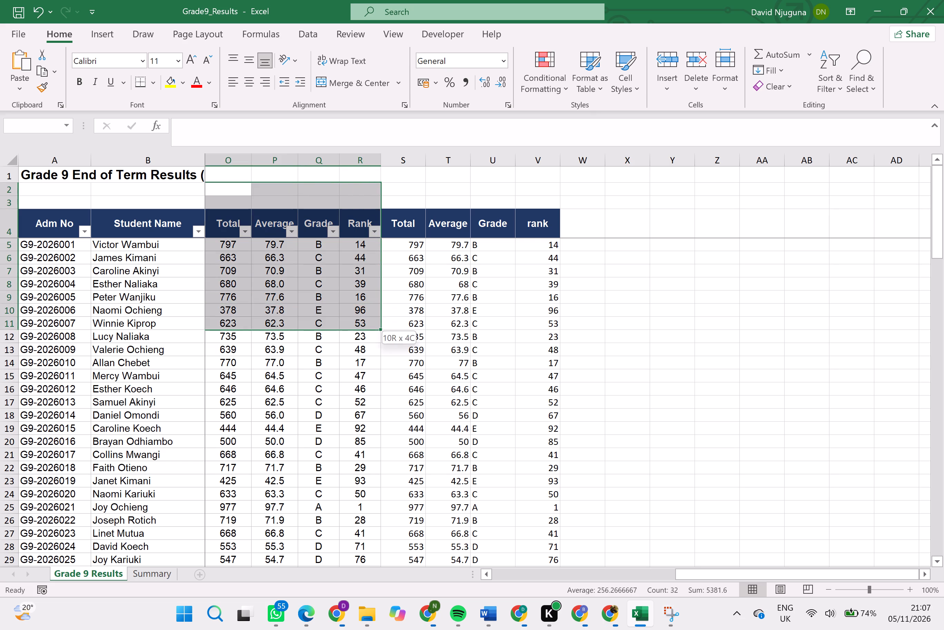
{"action": "left_click_drag", "start_coordinate": [345, 321], "coordinate": [371, 575]}
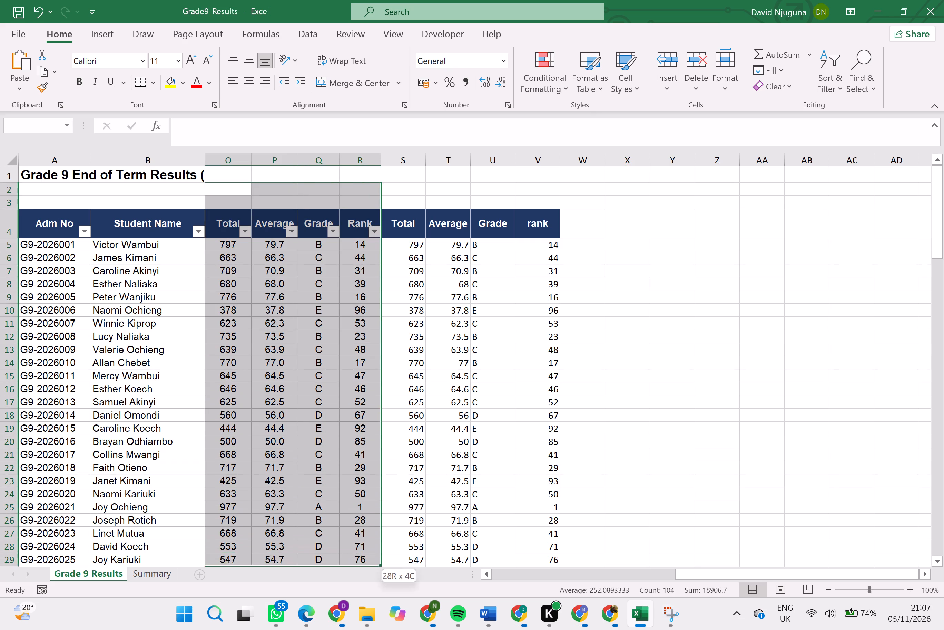
{"action": "left_click_drag", "start_coordinate": [371, 575], "coordinate": [347, 615]}
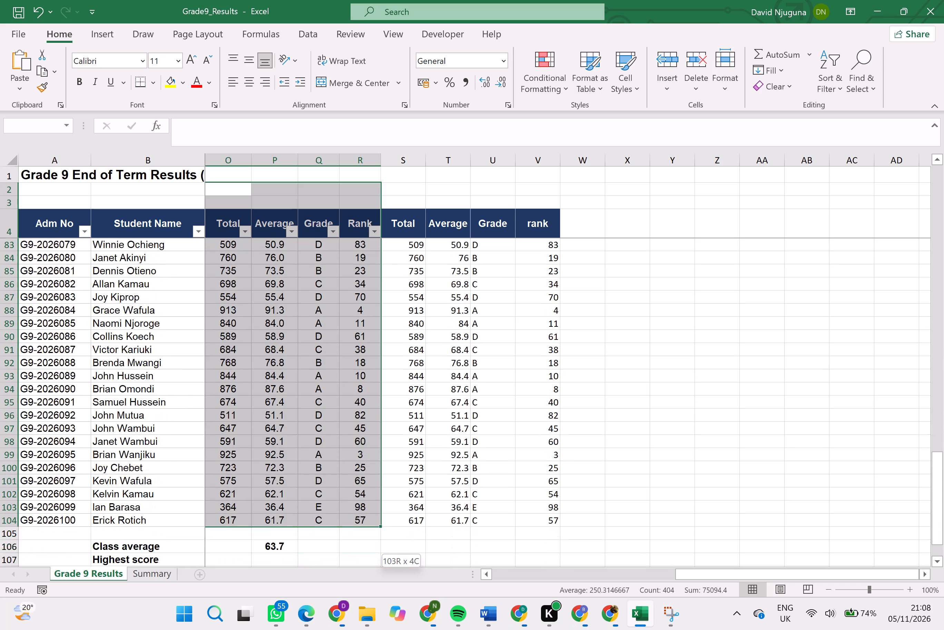
{"action": "left_click_drag", "start_coordinate": [347, 615], "coordinate": [361, 489]}
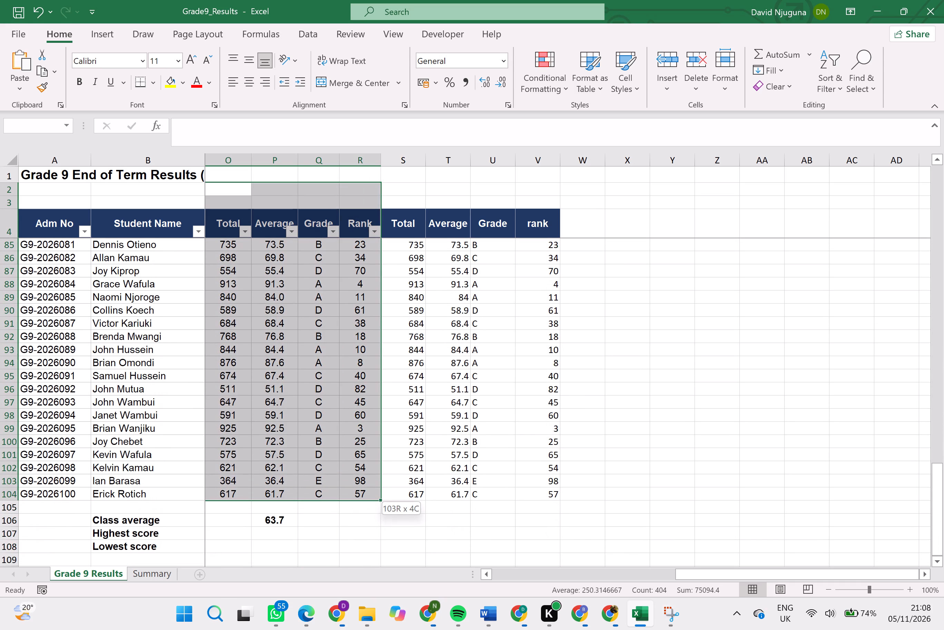
{"action": "left_click_drag", "start_coordinate": [361, 489], "coordinate": [361, 489]}
{"action": "right_click", "coordinate": [327, 419]}
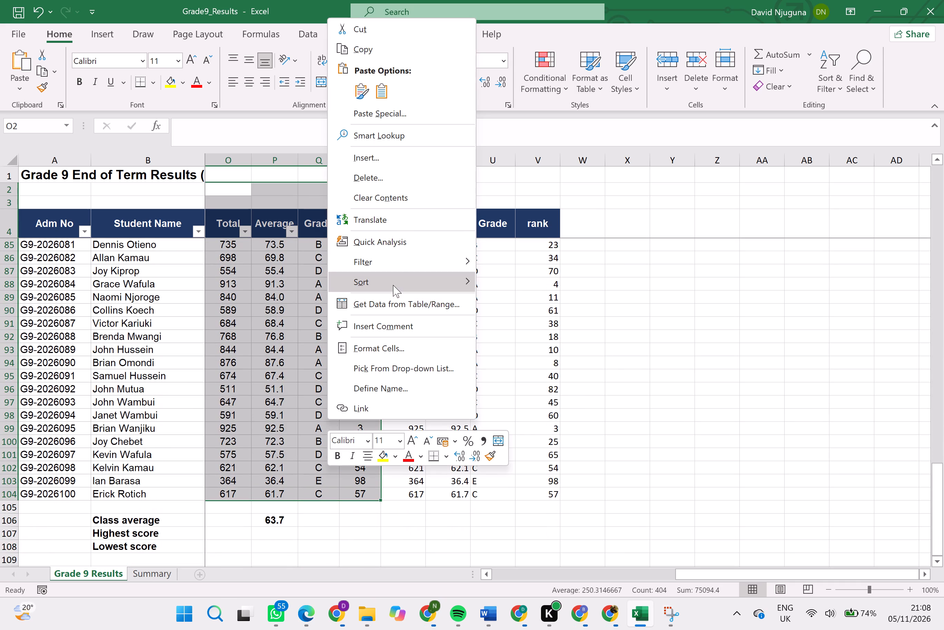
{"action": "left_click", "coordinate": [380, 174]}
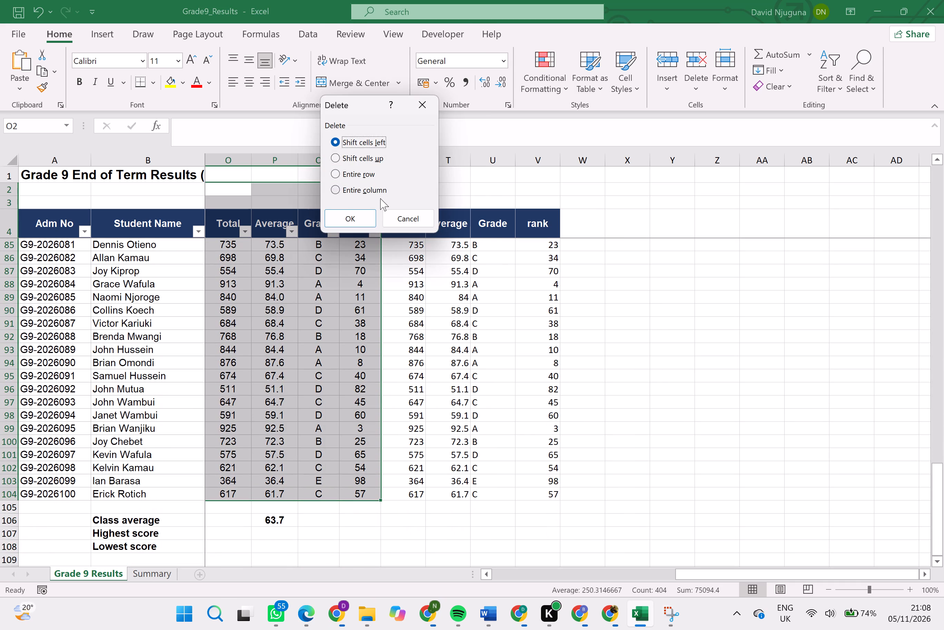
{"action": "left_click", "coordinate": [340, 192]}
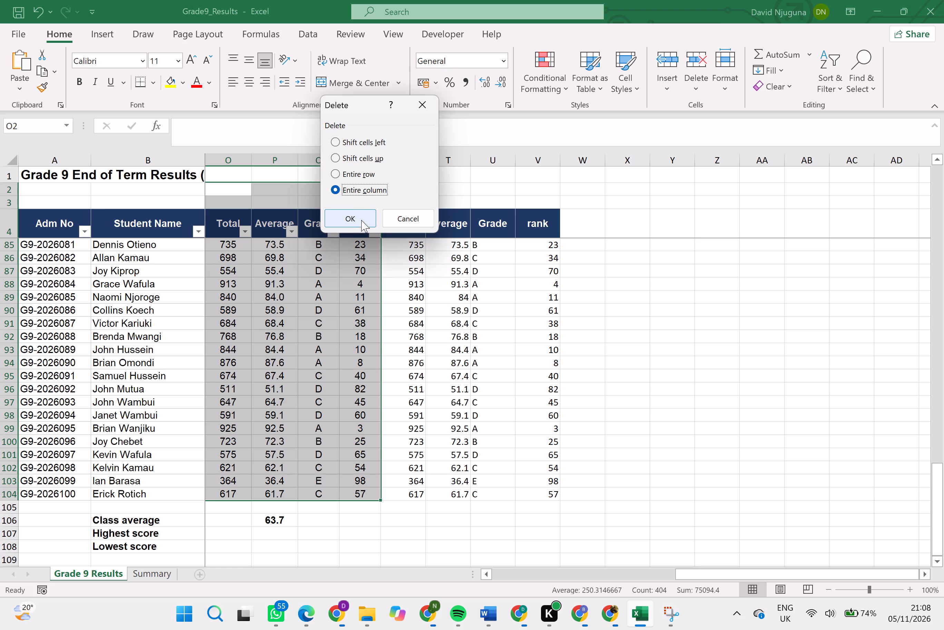
{"action": "left_click", "coordinate": [347, 218]}
{"action": "left_click", "coordinate": [477, 255]}
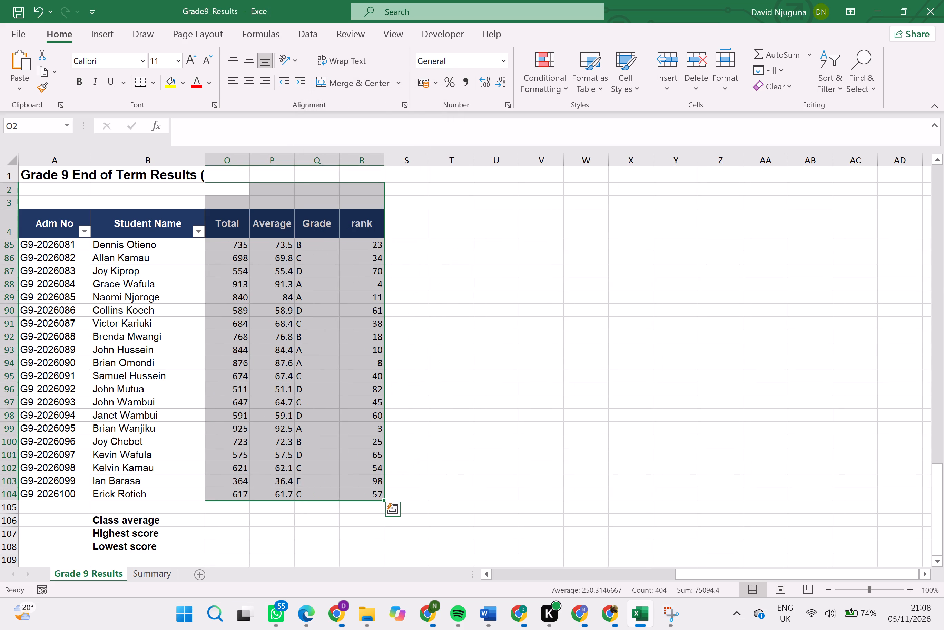
Check the rebuilt Total, Average, Grade and rank columns against the subject columns, from the last students back to the first.
{"action": "scroll", "coordinate": [387, 255], "scroll_direction": "right", "scroll_amount": 2}
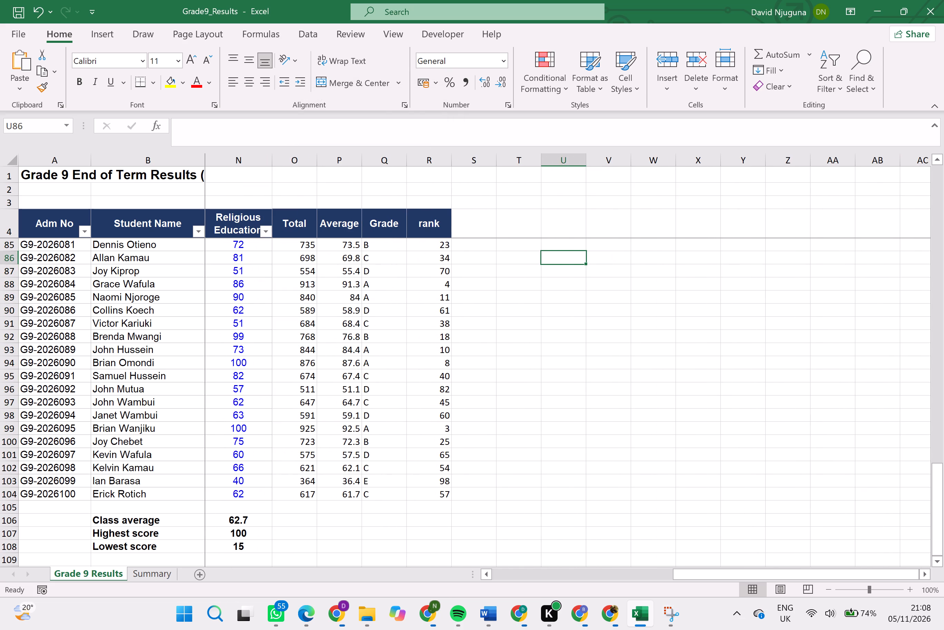
{"action": "scroll", "coordinate": [670, 290], "scroll_direction": "right", "scroll_amount": 1}
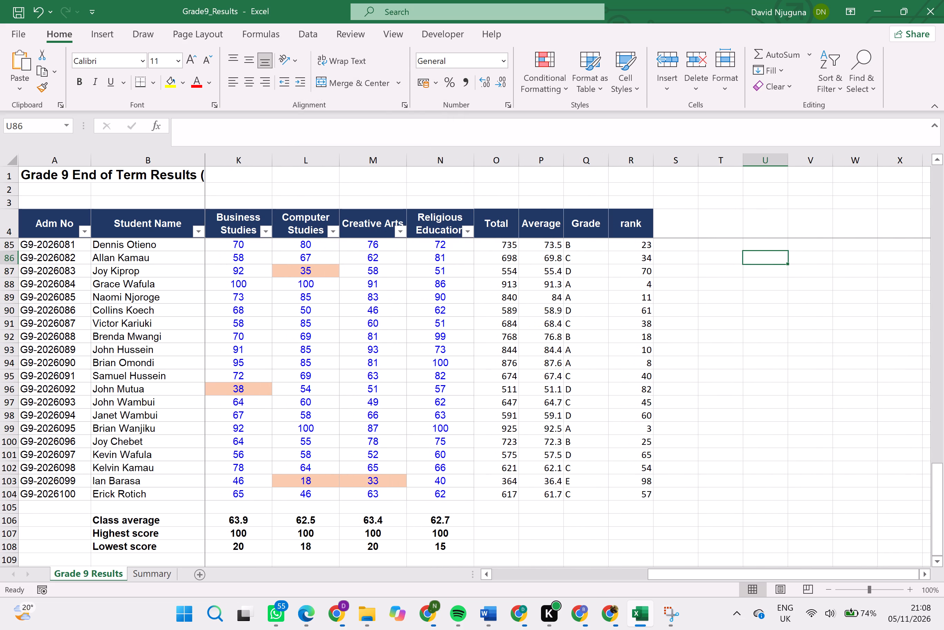
{"action": "scroll", "coordinate": [583, 362], "scroll_direction": "up", "scroll_amount": 17}
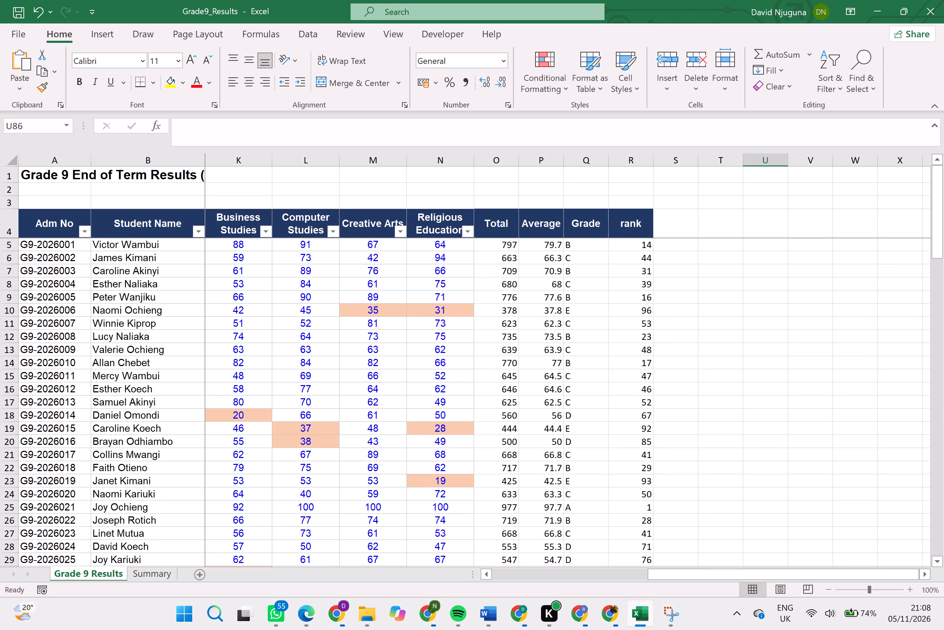
{"action": "scroll", "coordinate": [583, 362], "scroll_direction": "up", "scroll_amount": 9}
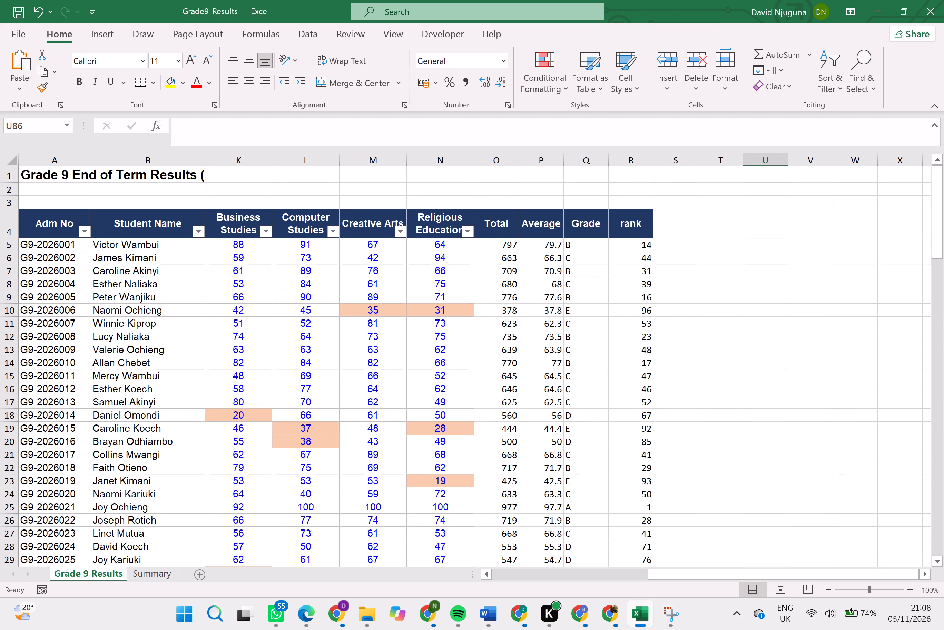
Select the entire rank column R in the Grade 9 Results sheet.
{"action": "left_click", "coordinate": [473, 231]}
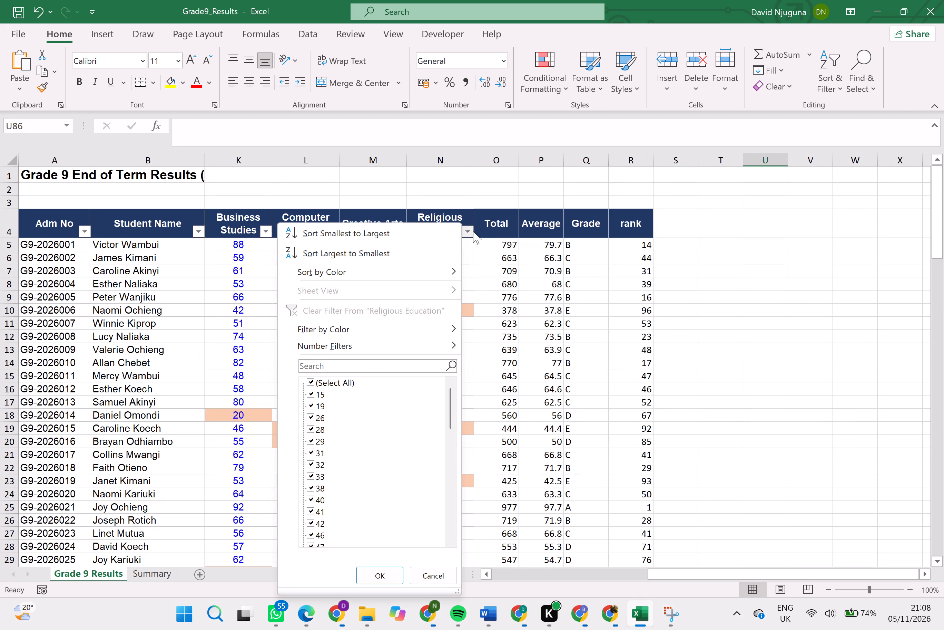
{"action": "left_click", "coordinate": [473, 231]}
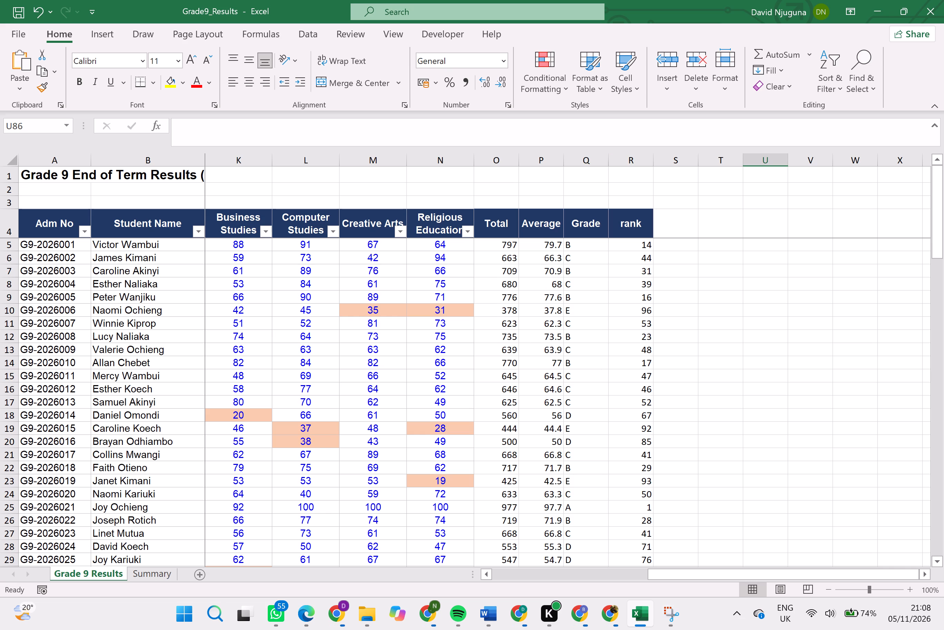
{"action": "left_click", "coordinate": [625, 149]}
{"action": "left_click", "coordinate": [627, 203]}
{"action": "left_click", "coordinate": [615, 139]}
{"action": "left_click", "coordinate": [619, 152]}
{"action": "left_click", "coordinate": [620, 159]}
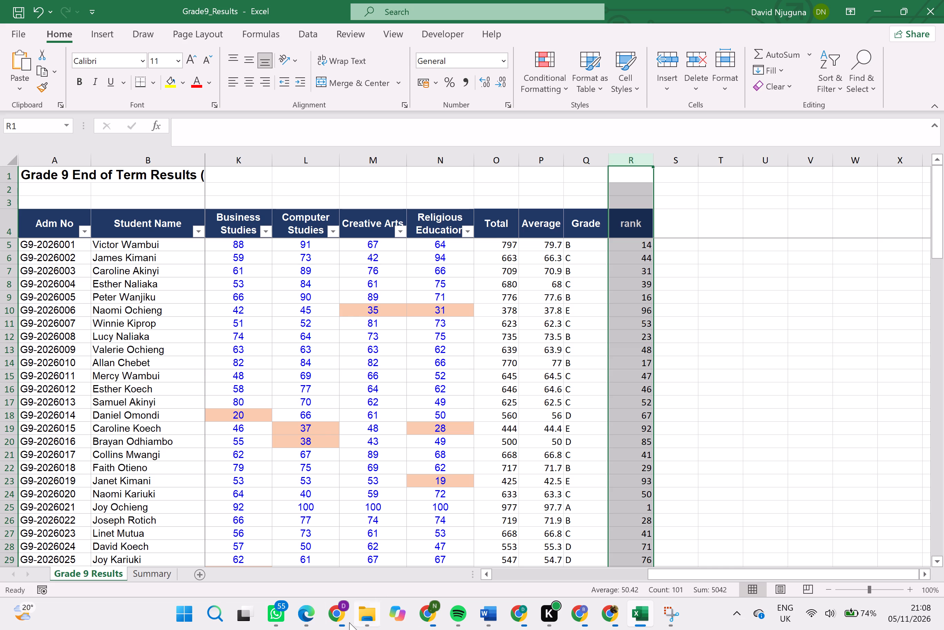
Switch to Chrome and search Google for how to arrange from ascending to descending order in Excel.
{"action": "left_click", "coordinate": [333, 625]}
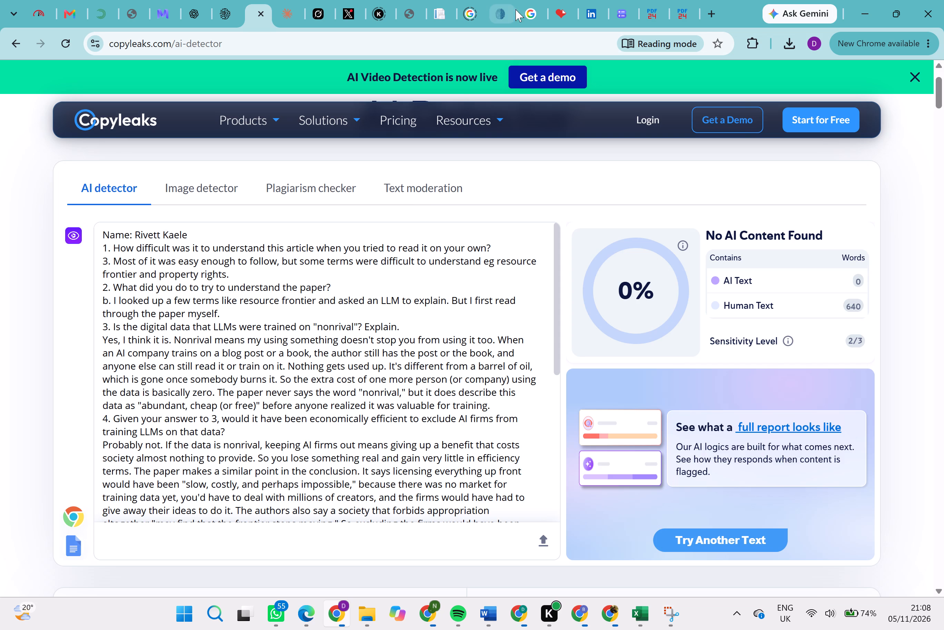
{"action": "left_click", "coordinate": [716, 0]}
{"action": "type", "text": "how to arranfe for"}
{"action": "key", "text": "BackSpace"}
{"action": "key", "text": "BackSpace"}
{"action": "type", "text": "rom asce"}
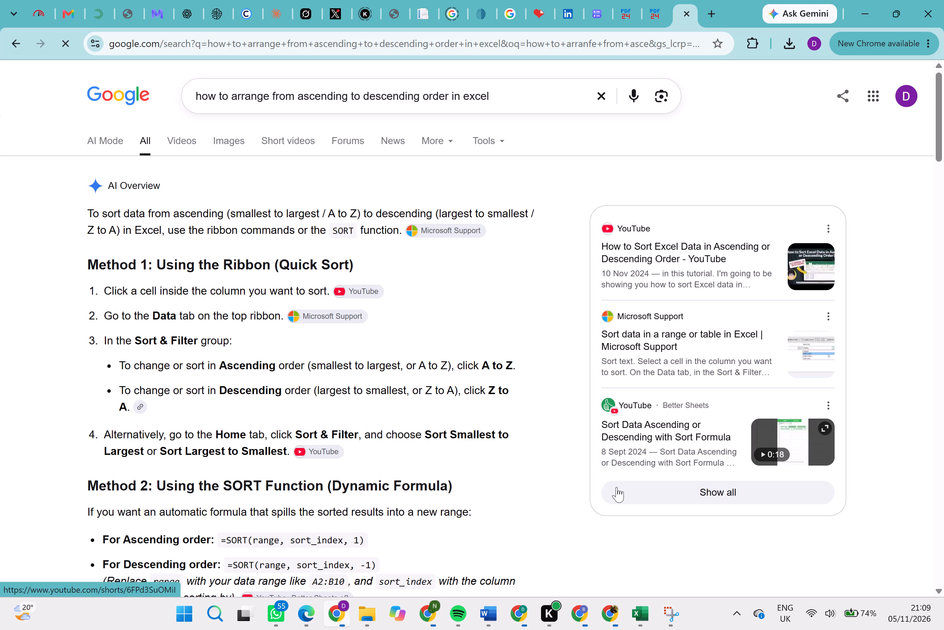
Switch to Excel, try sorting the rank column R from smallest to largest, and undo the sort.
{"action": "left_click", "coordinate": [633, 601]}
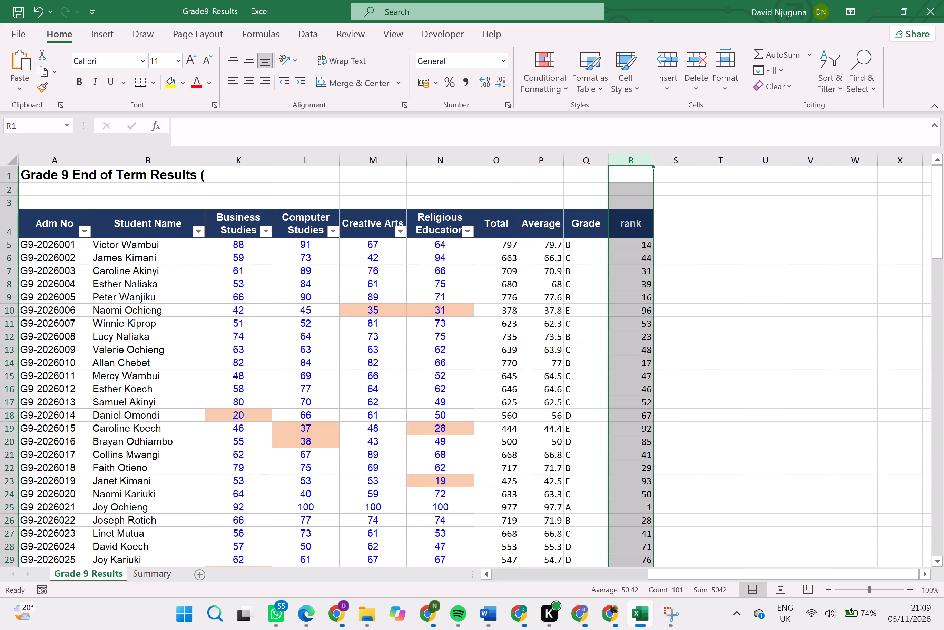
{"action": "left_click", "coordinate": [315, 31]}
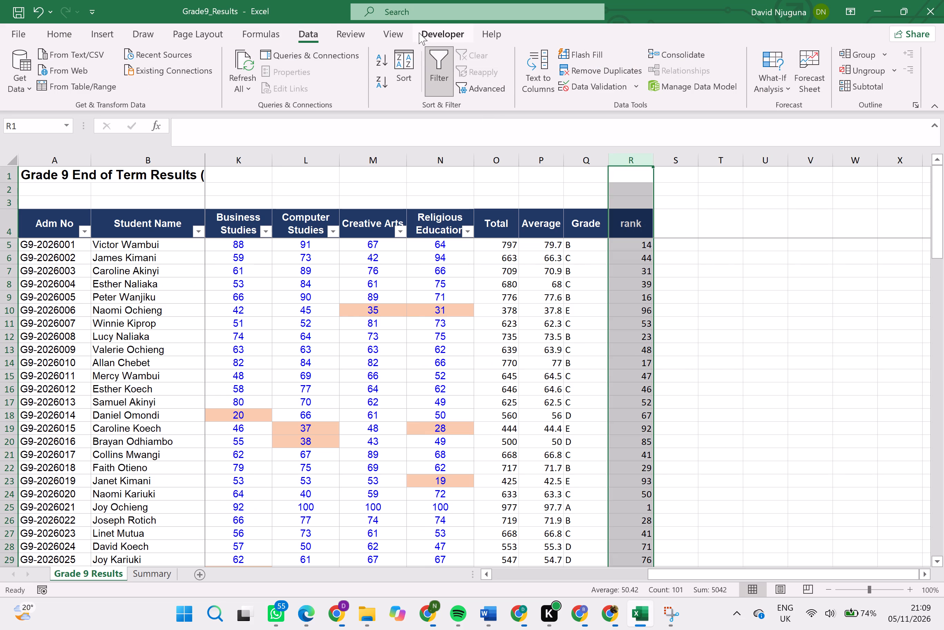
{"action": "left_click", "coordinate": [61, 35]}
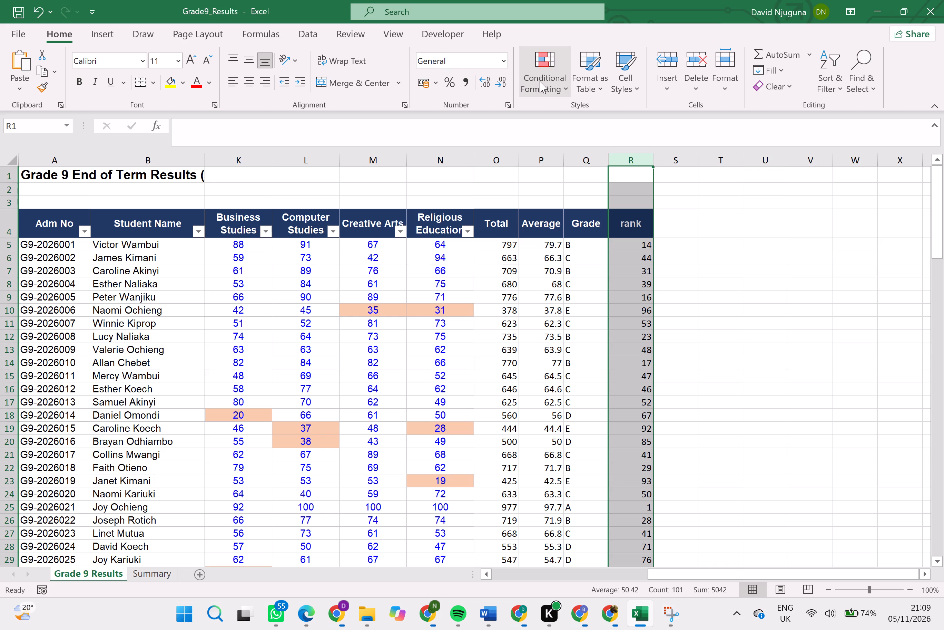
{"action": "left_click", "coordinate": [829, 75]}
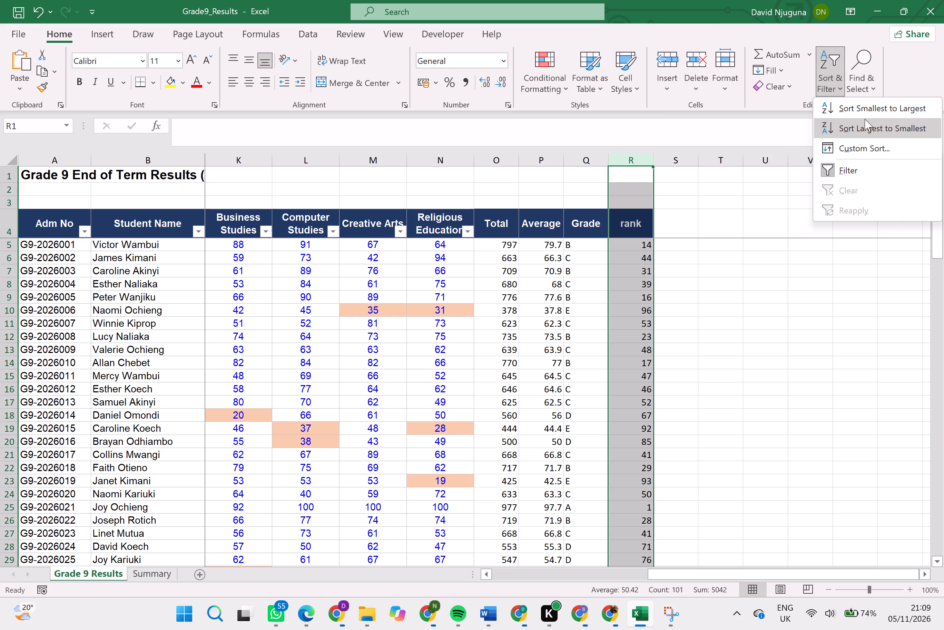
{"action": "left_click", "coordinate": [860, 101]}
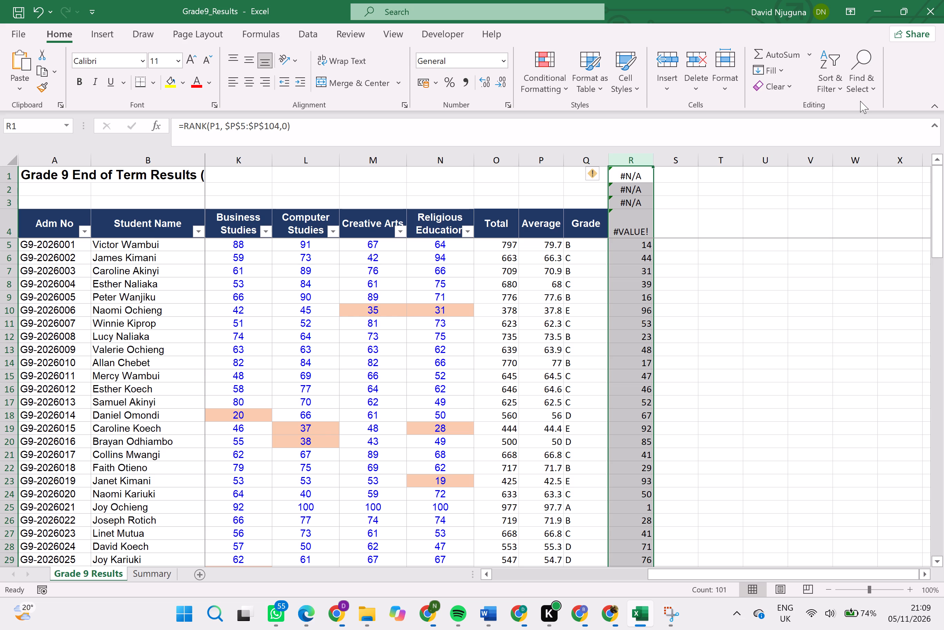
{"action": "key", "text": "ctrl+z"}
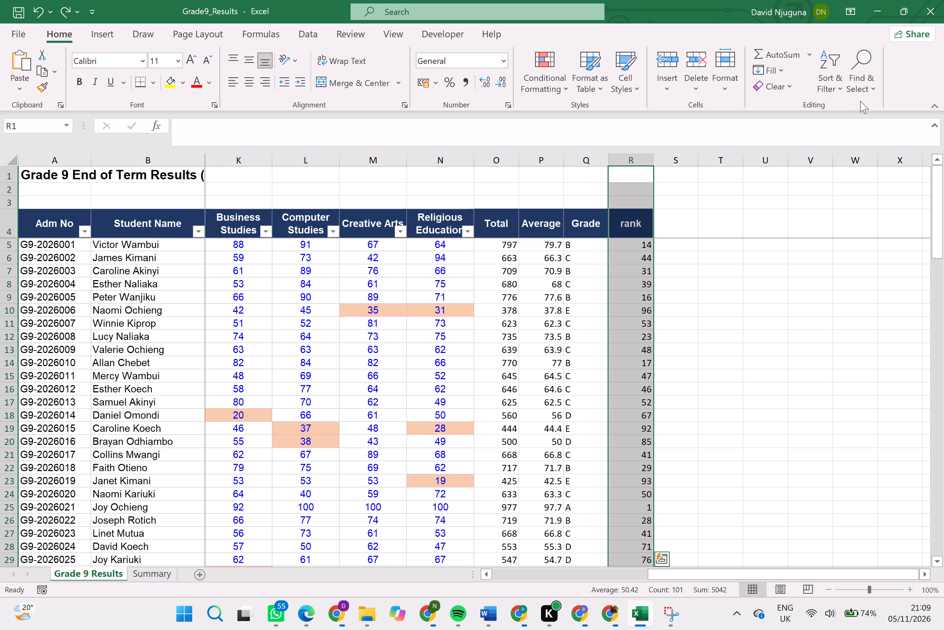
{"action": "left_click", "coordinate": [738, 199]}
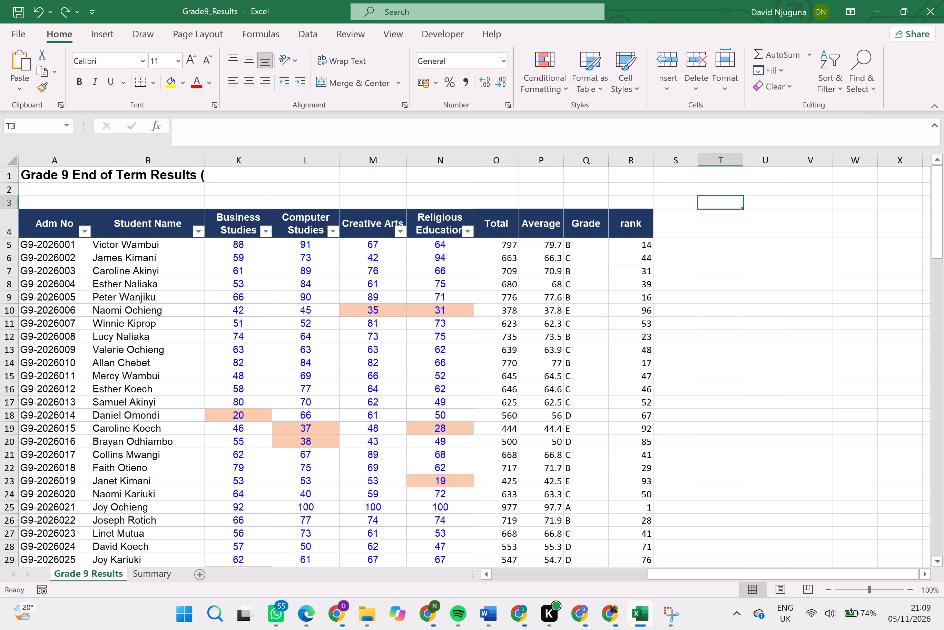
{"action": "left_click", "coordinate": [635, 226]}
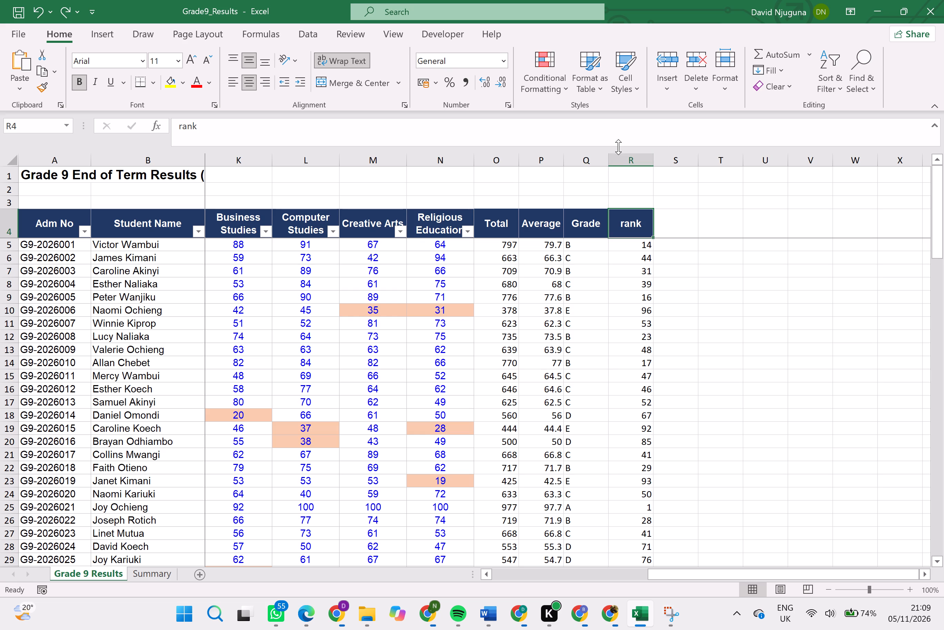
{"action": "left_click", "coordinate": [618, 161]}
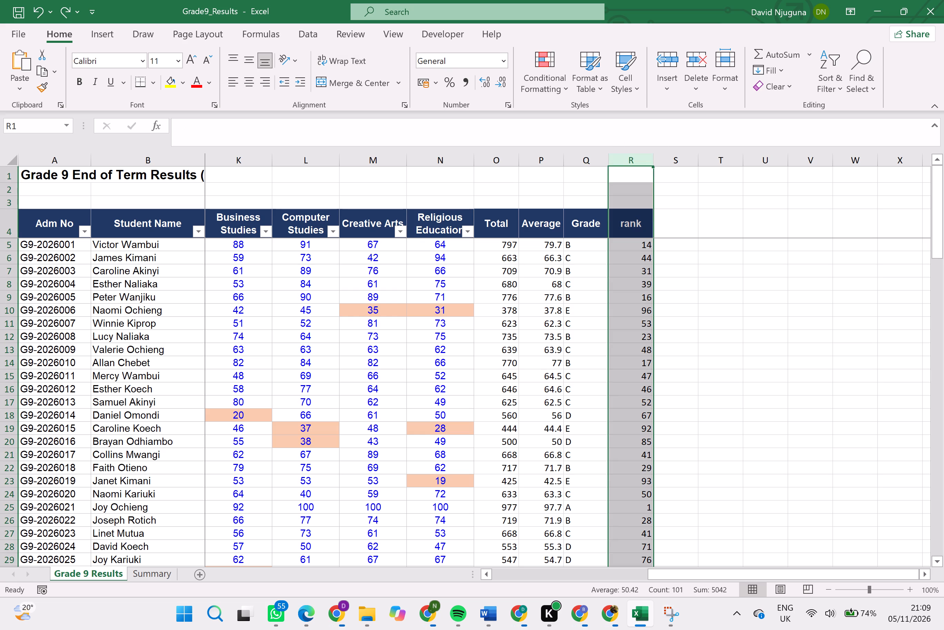
Switch to Chrome and search Google for how to arrange from ascending to descending order in Excel for rank.
{"action": "left_click", "coordinate": [340, 617]}
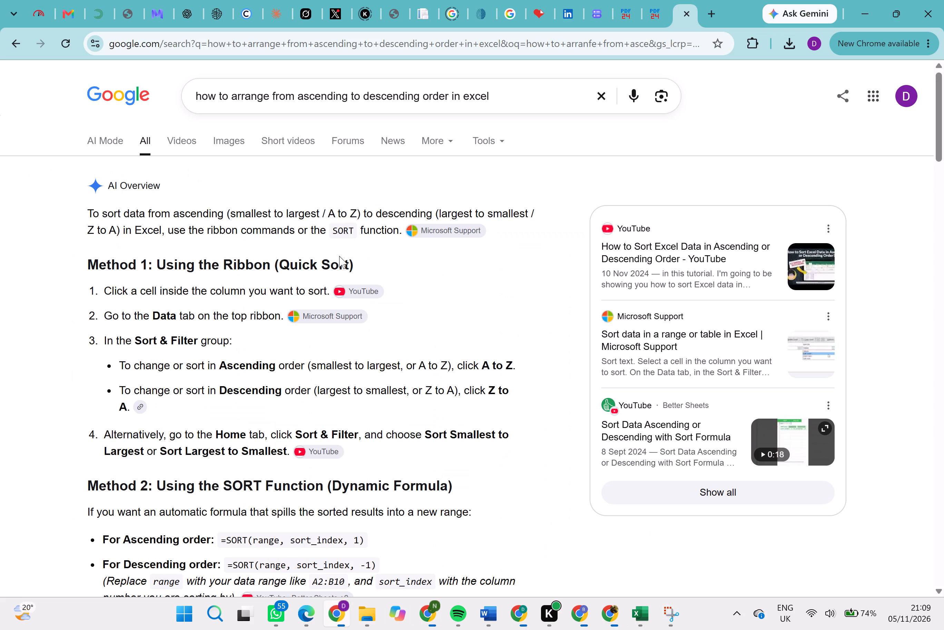
{"action": "left_click_drag", "start_coordinate": [502, 76], "coordinate": [509, 89]}
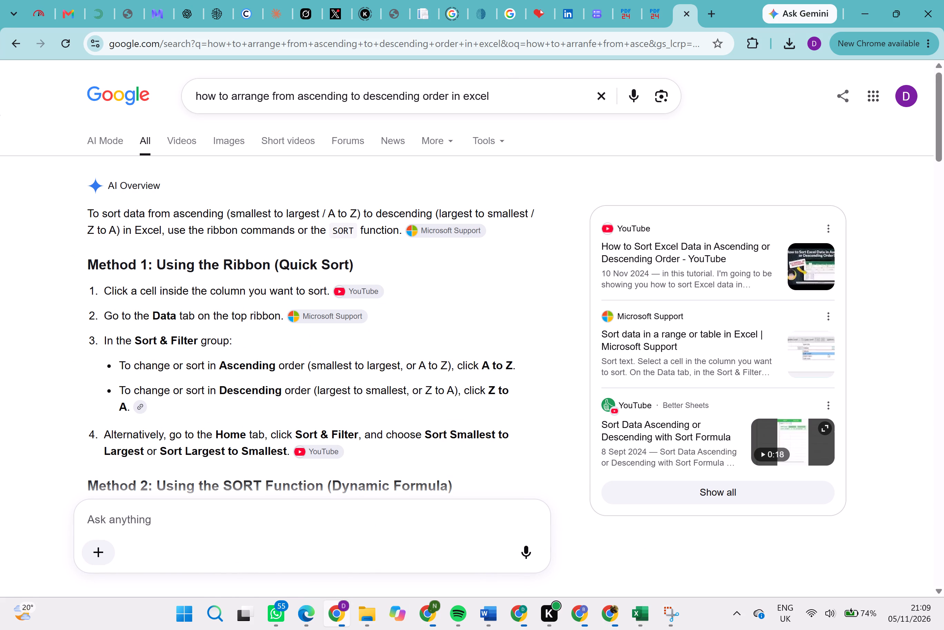
{"action": "left_click", "coordinate": [509, 89]}
{"action": "key", "text": "space"}
{"action": "type", "text": "for rak"}
{"action": "key", "text": "BackSpace"}
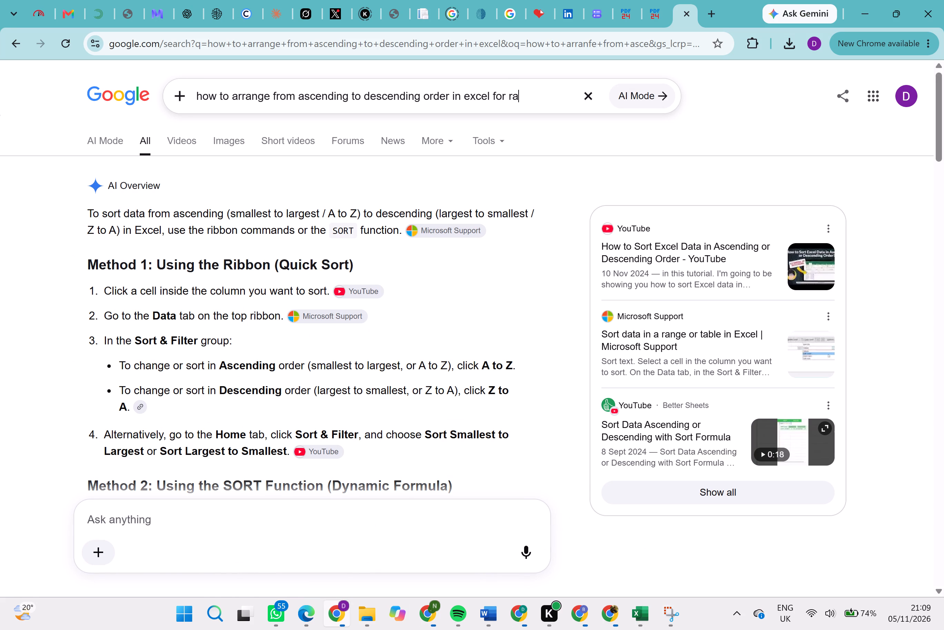
{"action": "type", "text": "nk"}
{"action": "key", "text": "Return"}
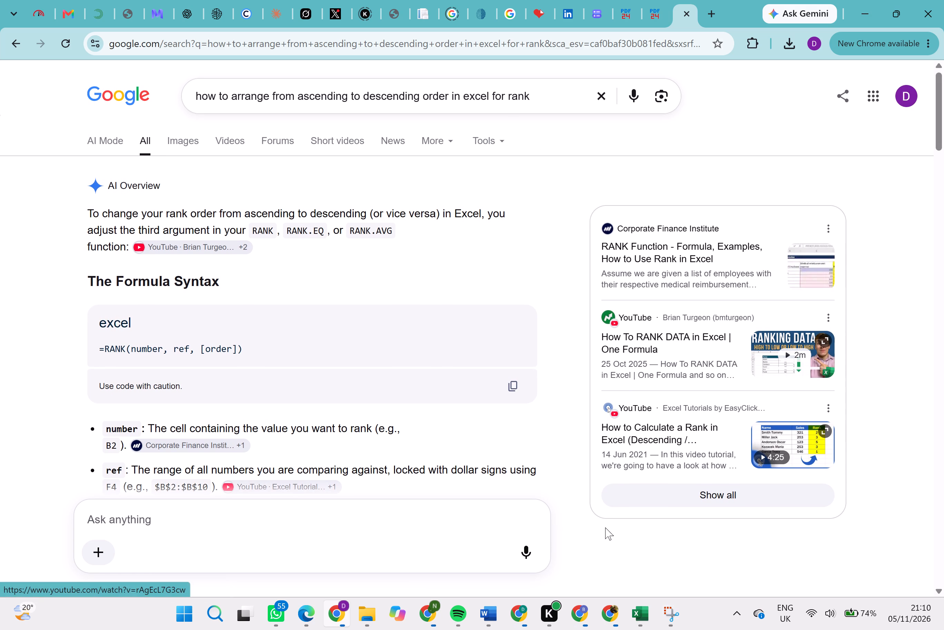
Switch to Excel and review the results table from the rank column back across the subject columns to the student details.
{"action": "left_click", "coordinate": [646, 615]}
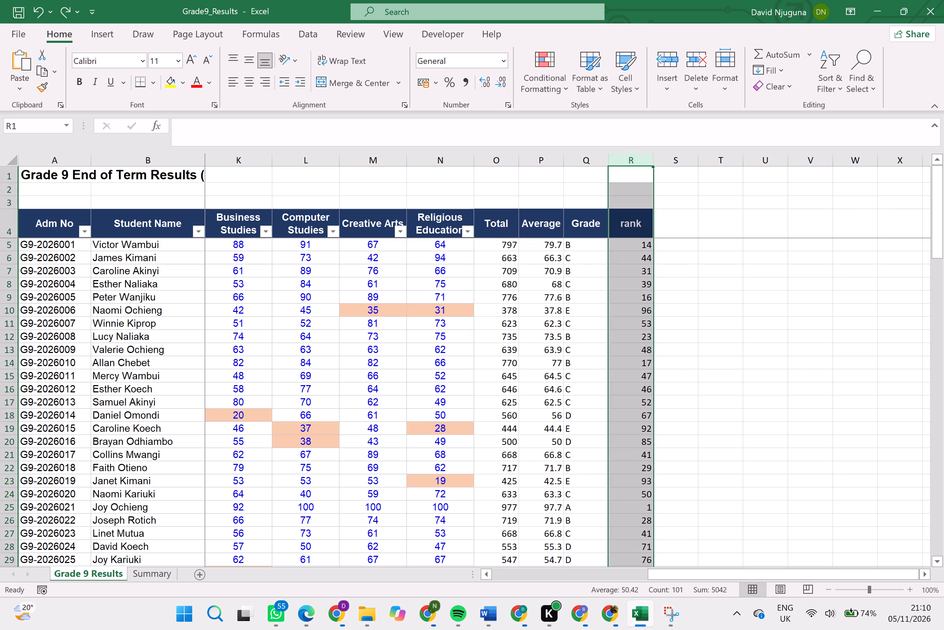
{"action": "left_click", "coordinate": [608, 487]}
{"action": "left_click", "coordinate": [689, 481]}
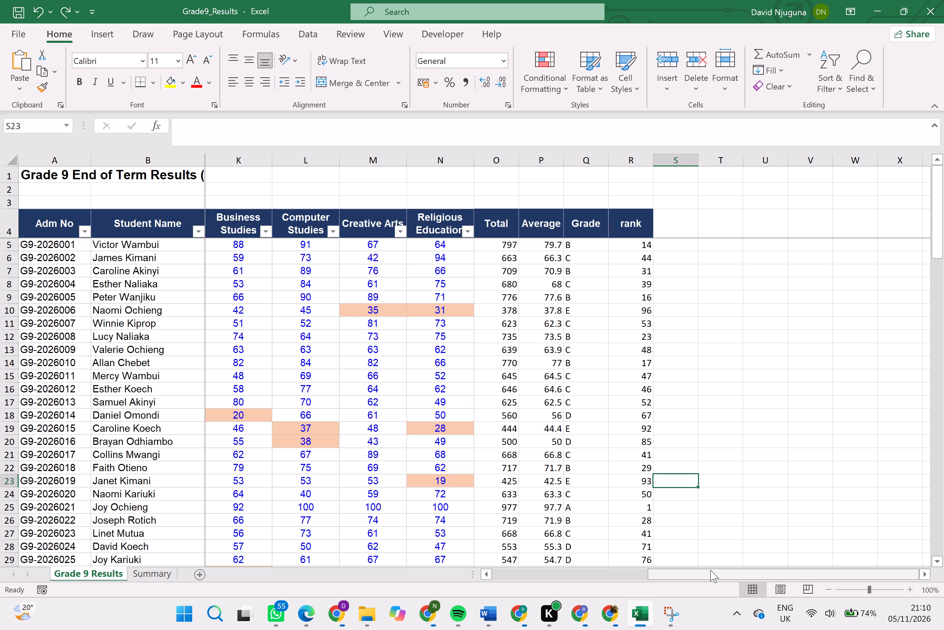
{"action": "left_click_drag", "start_coordinate": [710, 570], "coordinate": [619, 581]}
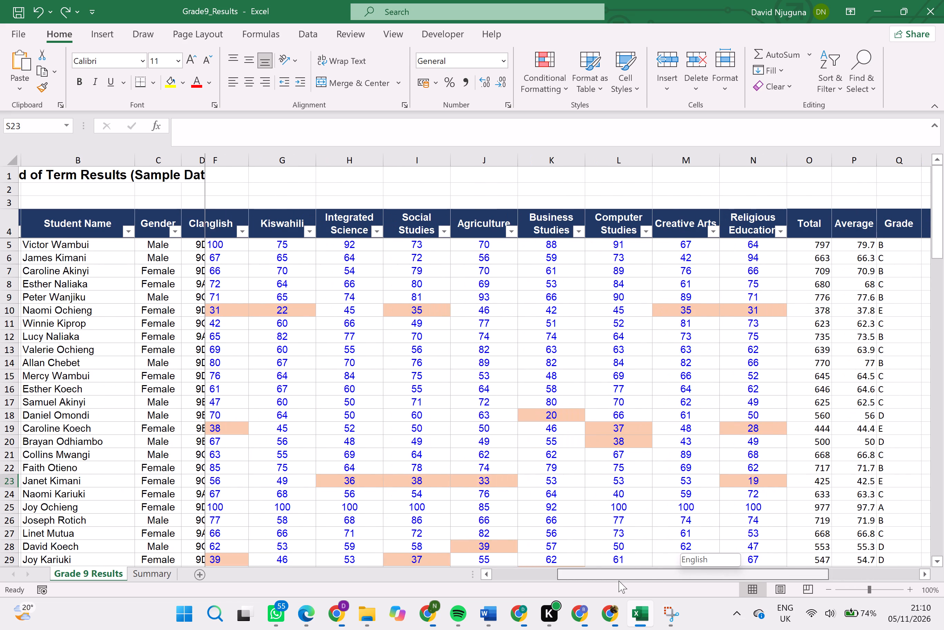
{"action": "left_click_drag", "start_coordinate": [619, 581], "coordinate": [582, 579]}
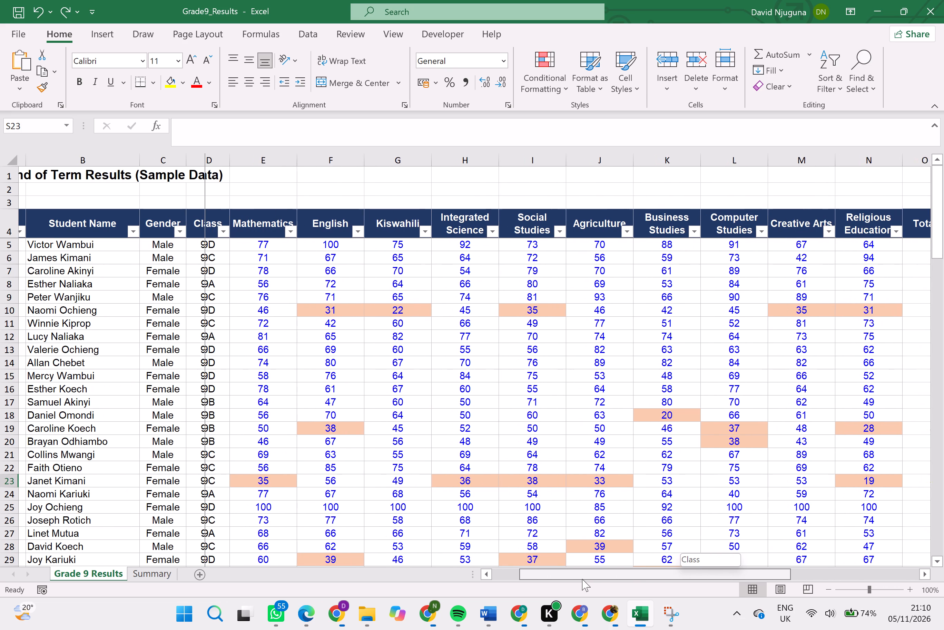
{"action": "left_click_drag", "start_coordinate": [582, 579], "coordinate": [563, 579]}
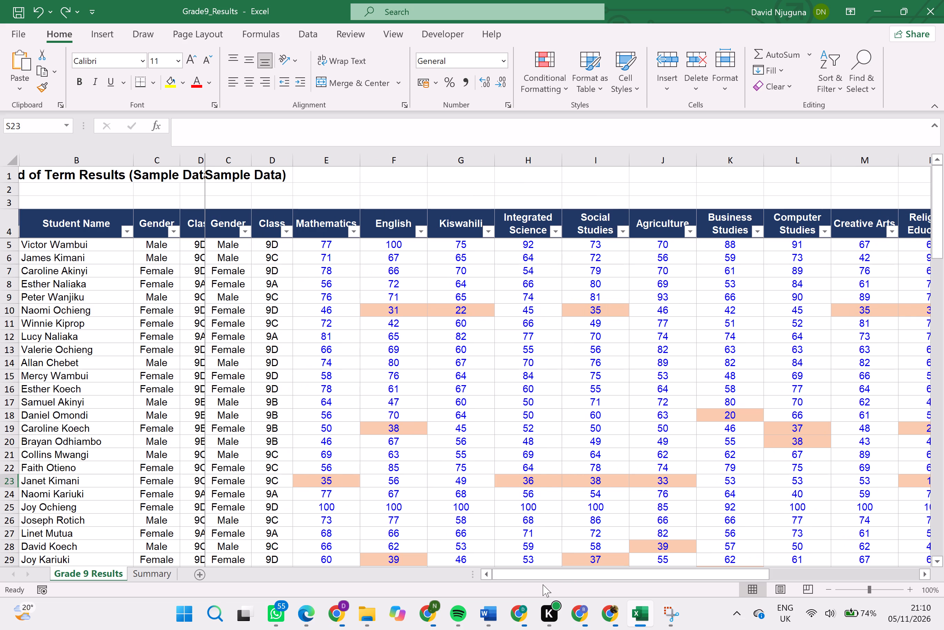
{"action": "left_click", "coordinate": [543, 584]}
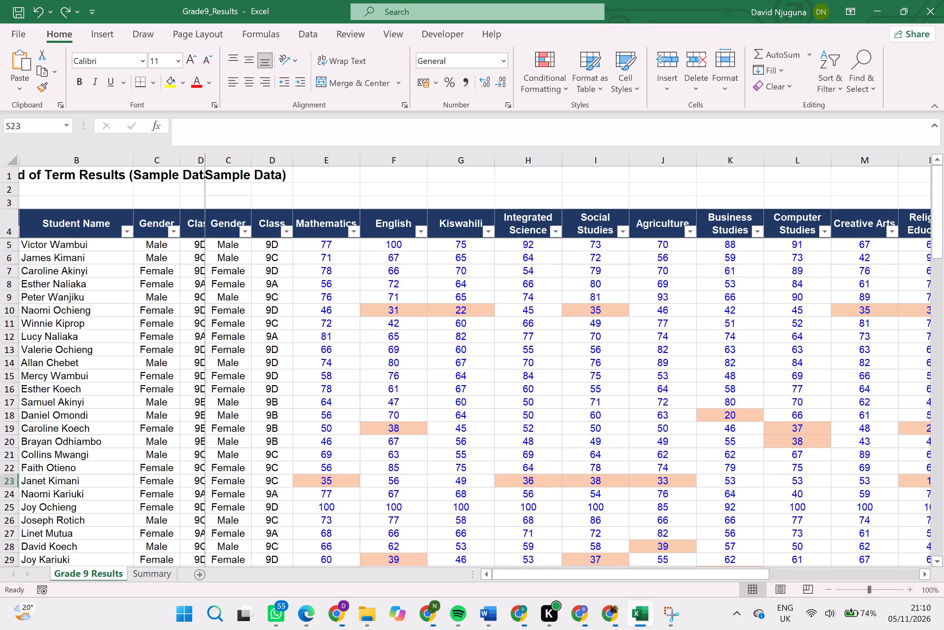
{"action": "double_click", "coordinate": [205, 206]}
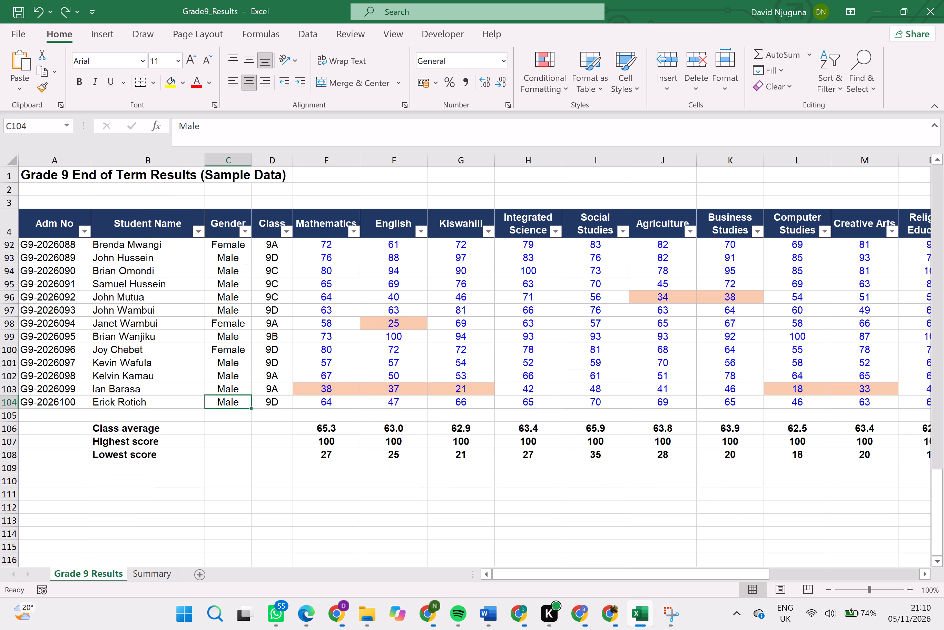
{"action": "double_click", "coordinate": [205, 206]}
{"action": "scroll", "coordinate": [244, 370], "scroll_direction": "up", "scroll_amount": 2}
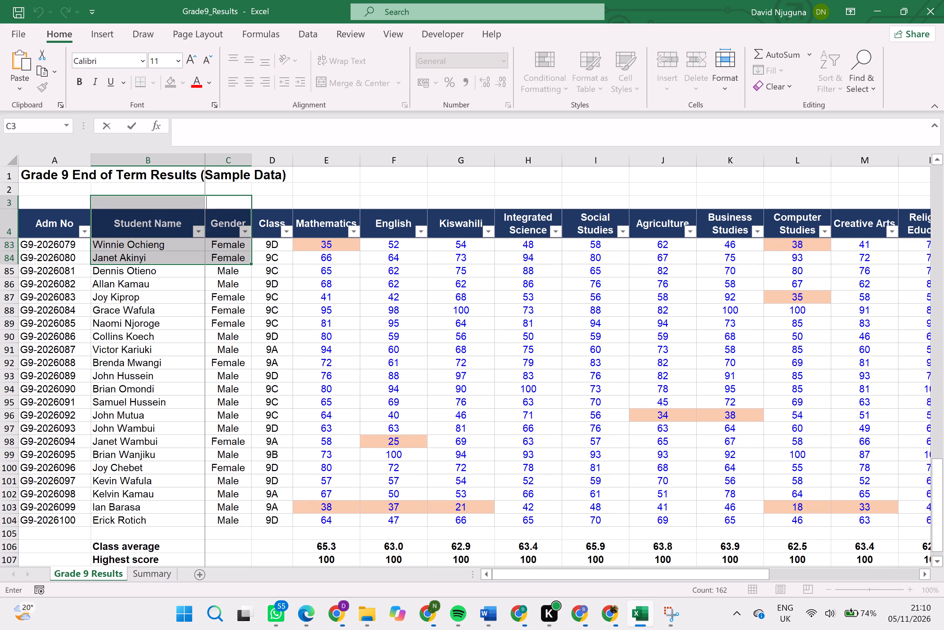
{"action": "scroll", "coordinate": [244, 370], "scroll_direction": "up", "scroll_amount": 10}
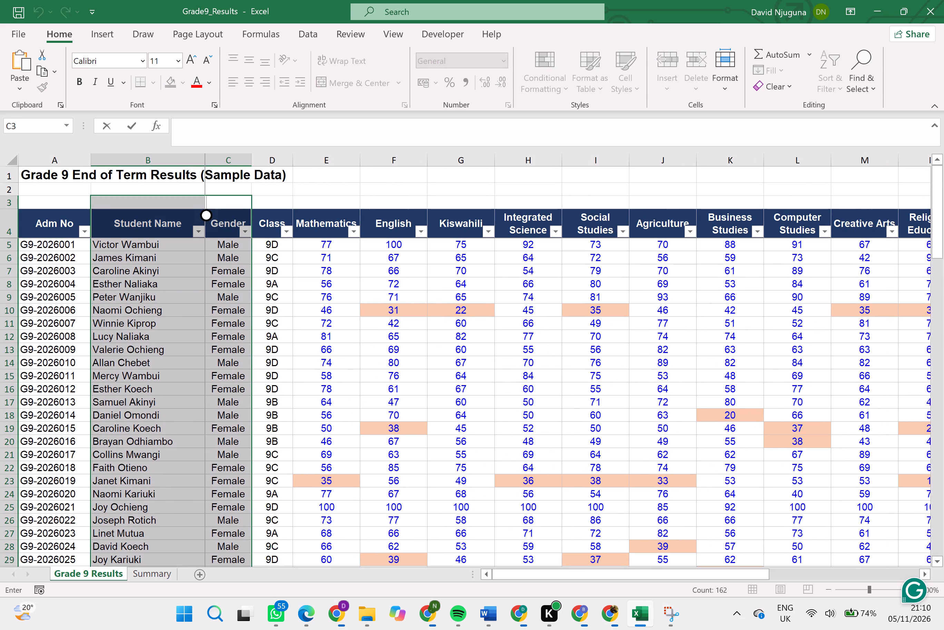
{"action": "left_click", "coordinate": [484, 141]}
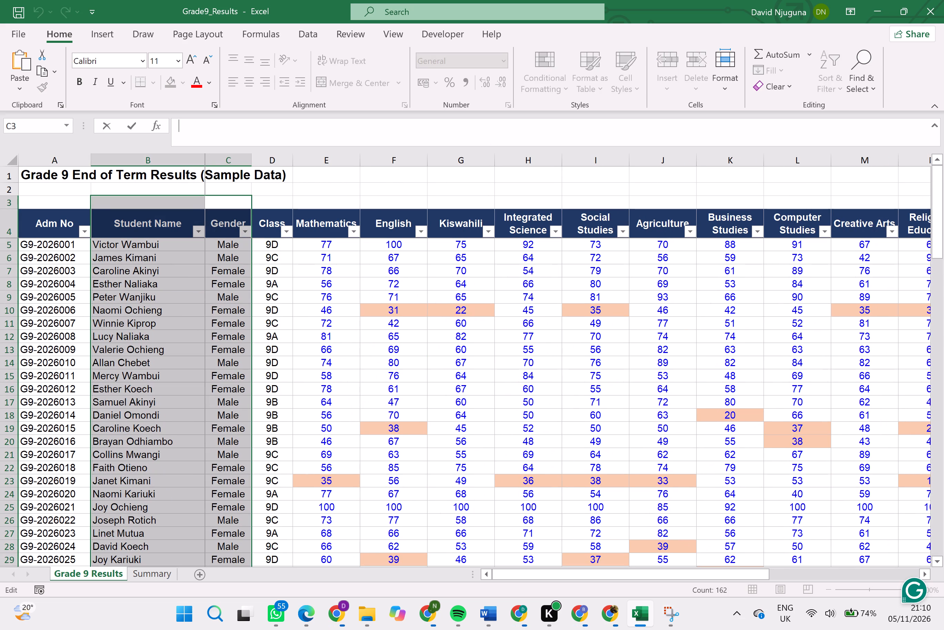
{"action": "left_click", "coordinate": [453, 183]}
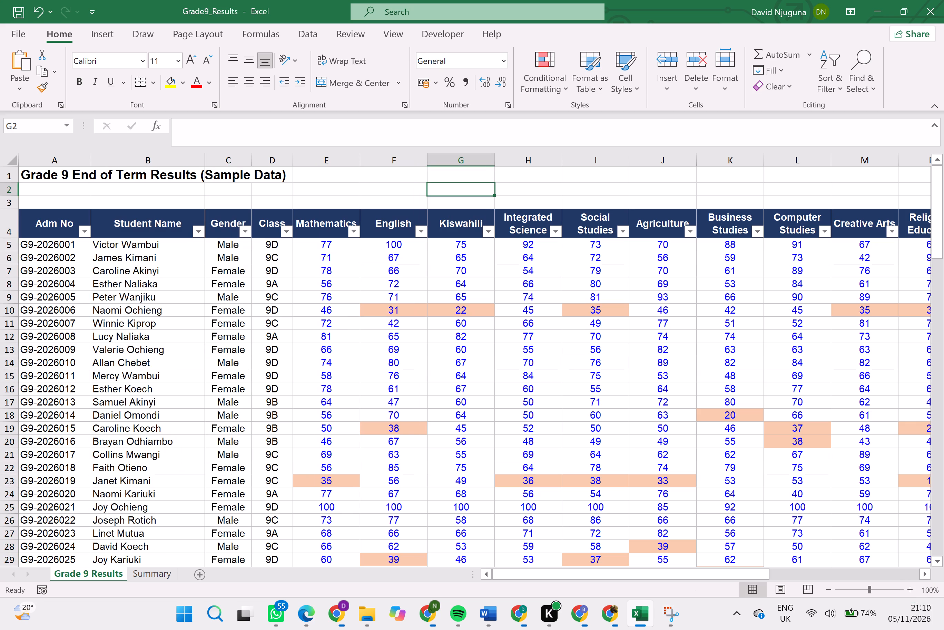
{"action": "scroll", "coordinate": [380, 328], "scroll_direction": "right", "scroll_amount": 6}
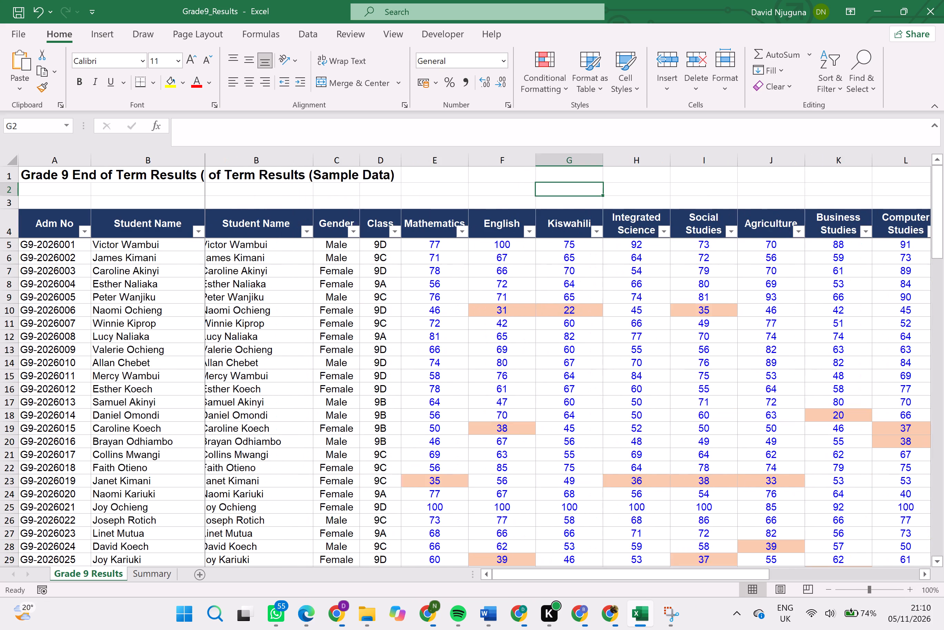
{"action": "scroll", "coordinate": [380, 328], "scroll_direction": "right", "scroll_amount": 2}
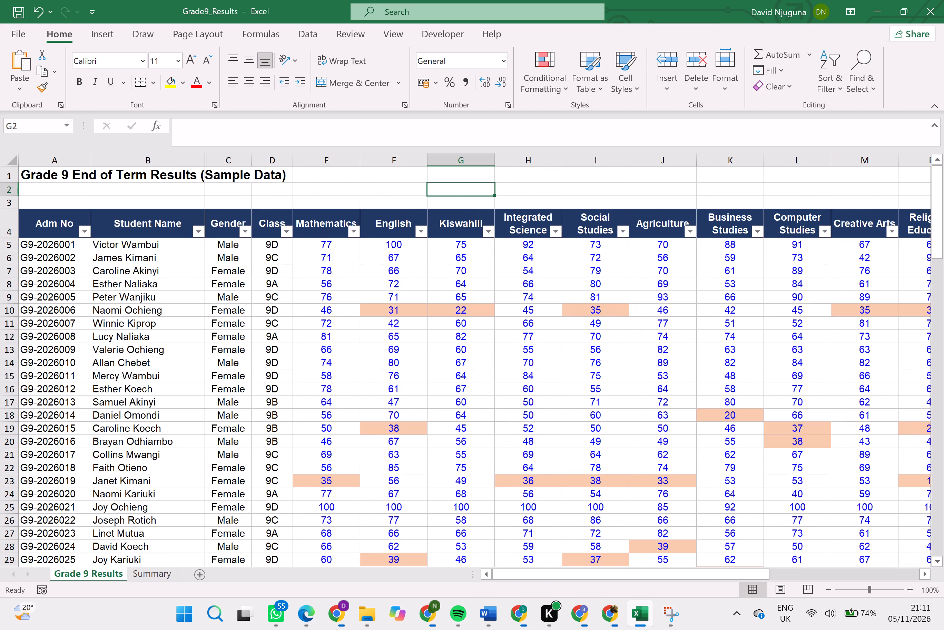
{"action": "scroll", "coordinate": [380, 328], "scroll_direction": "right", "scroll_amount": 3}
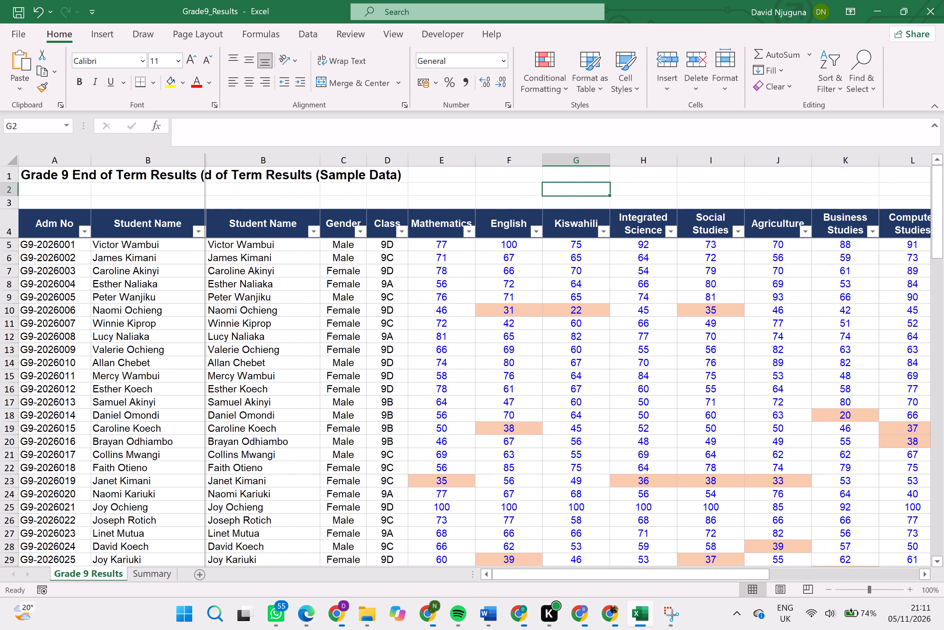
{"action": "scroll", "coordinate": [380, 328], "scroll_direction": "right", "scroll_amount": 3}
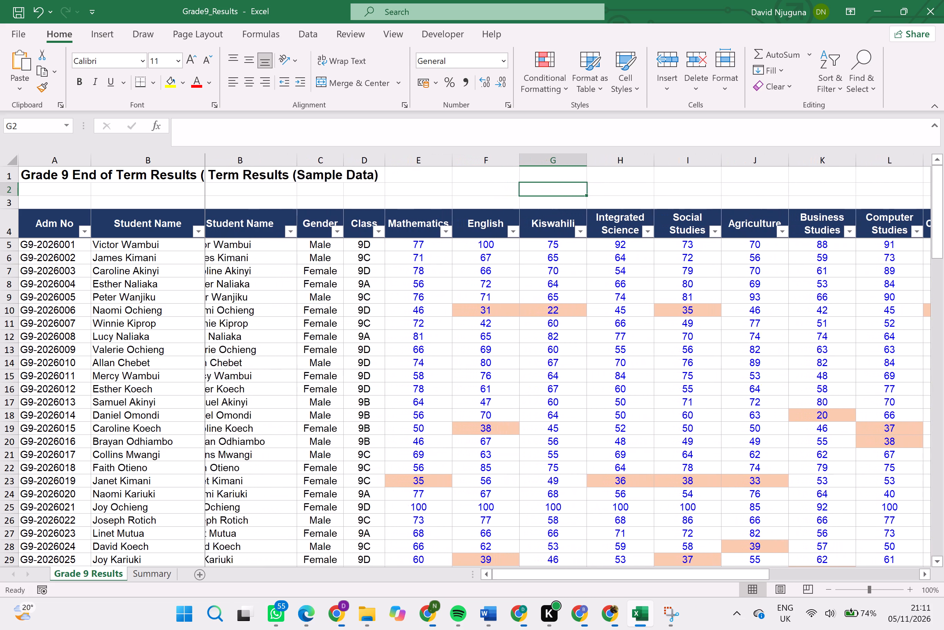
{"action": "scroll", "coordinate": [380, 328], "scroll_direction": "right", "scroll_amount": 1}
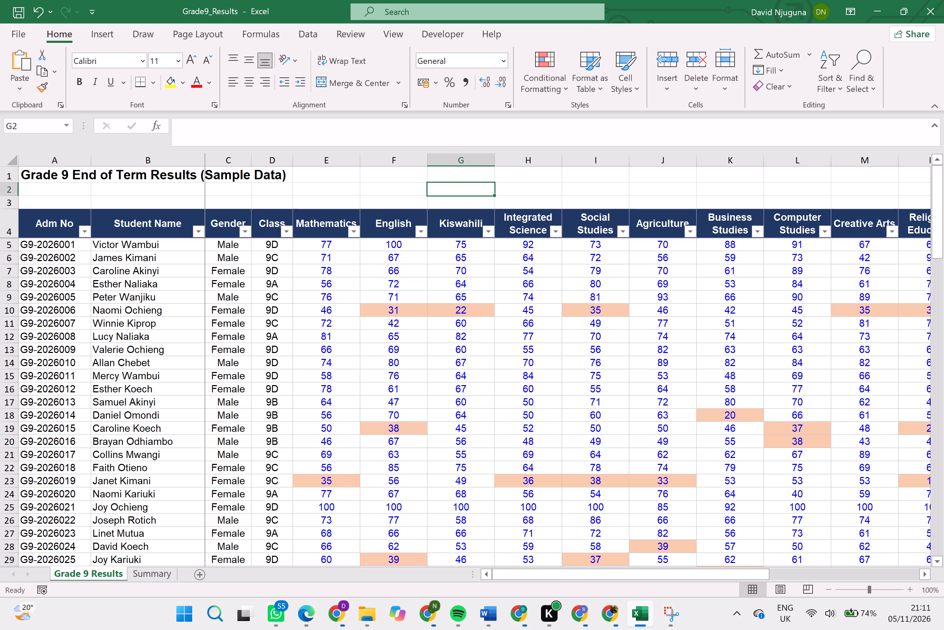
Review the student rows and subject marks in the Grade 9 Results sheet, from the first students down through the seventies rows.
{"action": "scroll", "coordinate": [284, 357], "scroll_direction": "down", "scroll_amount": 2}
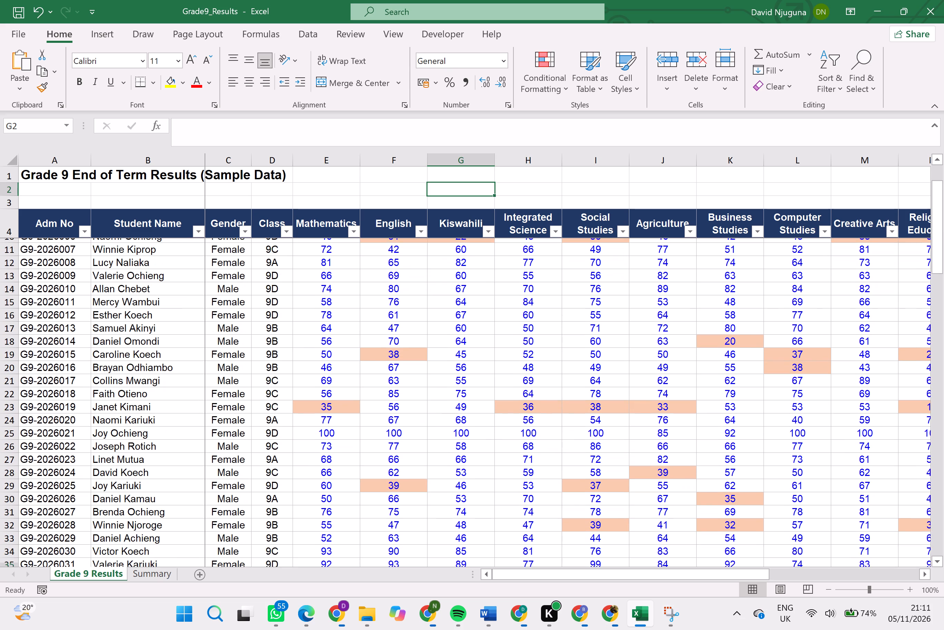
{"action": "scroll", "coordinate": [284, 357], "scroll_direction": "down", "scroll_amount": 2}
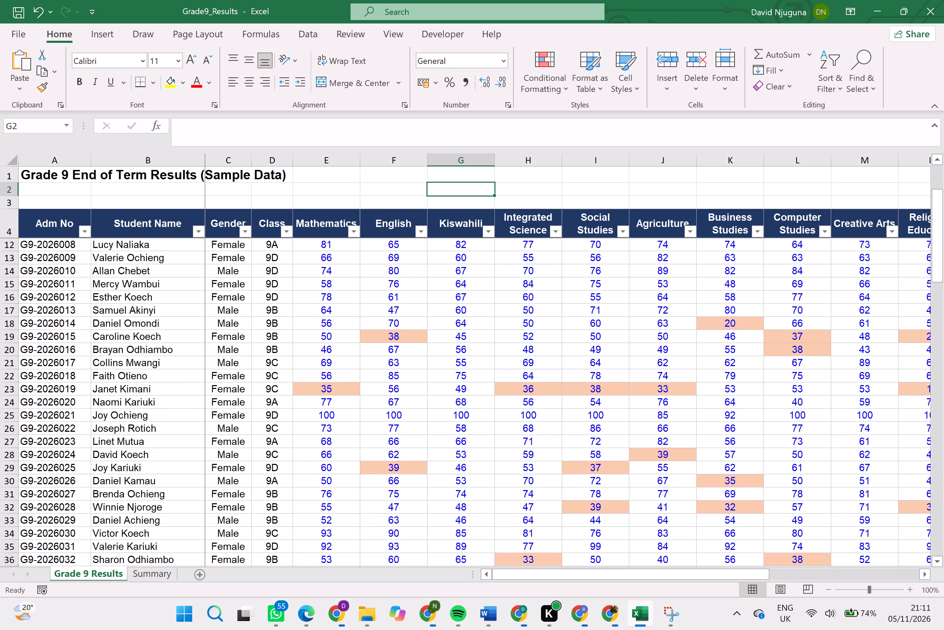
{"action": "scroll", "coordinate": [284, 357], "scroll_direction": "down", "scroll_amount": 5}
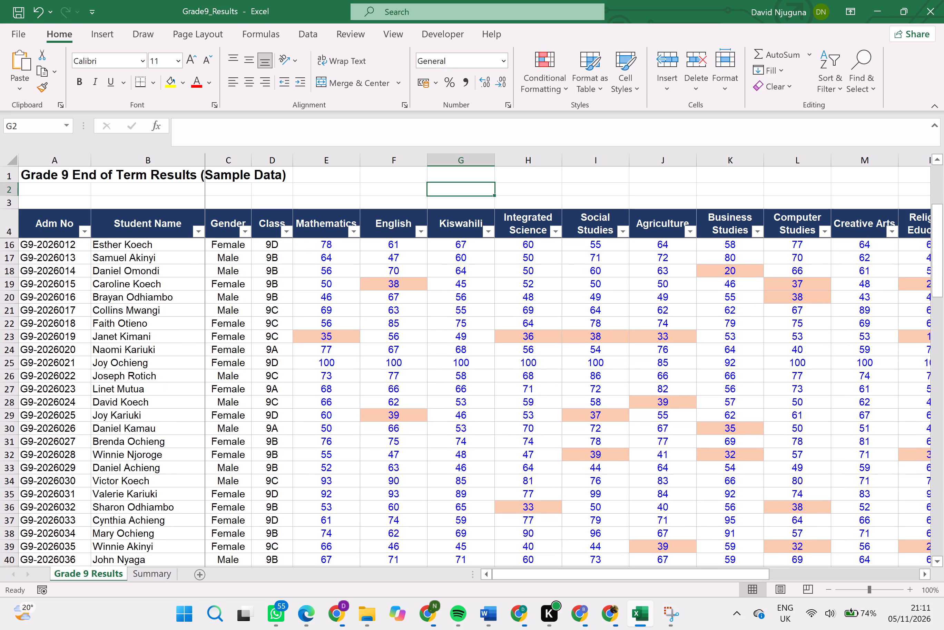
{"action": "scroll", "coordinate": [284, 357], "scroll_direction": "down", "scroll_amount": 3}
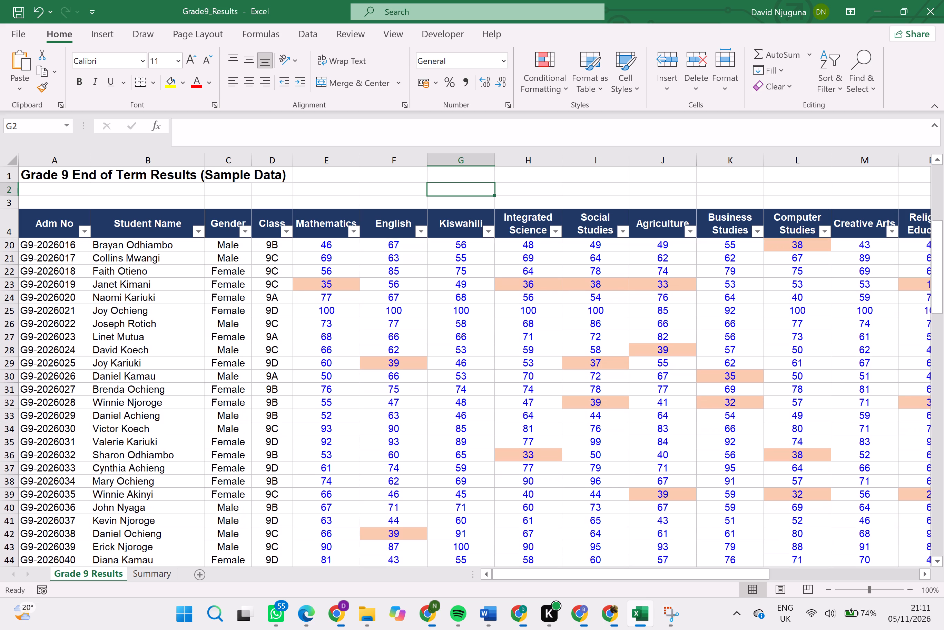
{"action": "scroll", "coordinate": [284, 357], "scroll_direction": "down", "scroll_amount": 2}
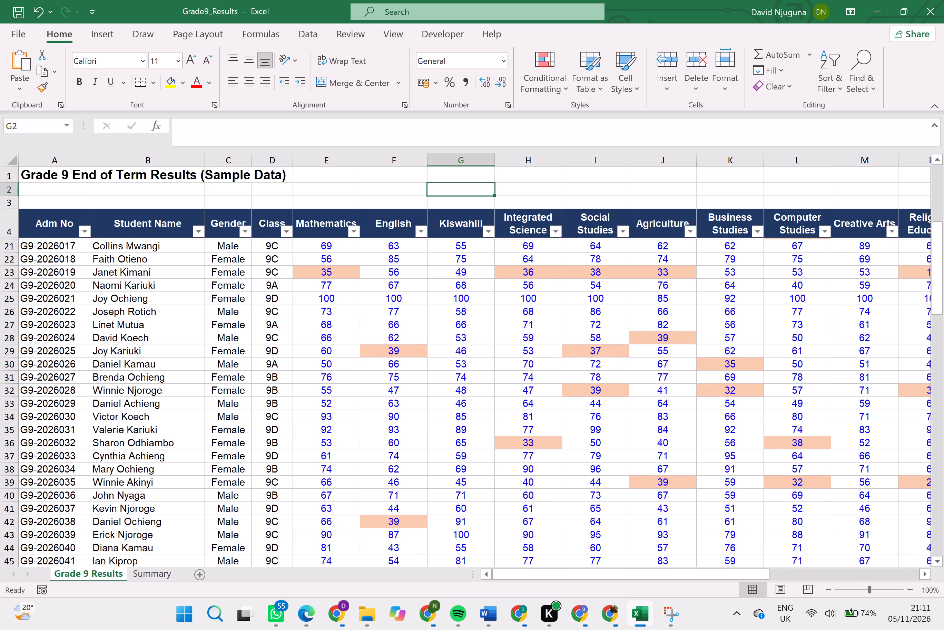
{"action": "scroll", "coordinate": [284, 357], "scroll_direction": "down", "scroll_amount": 2}
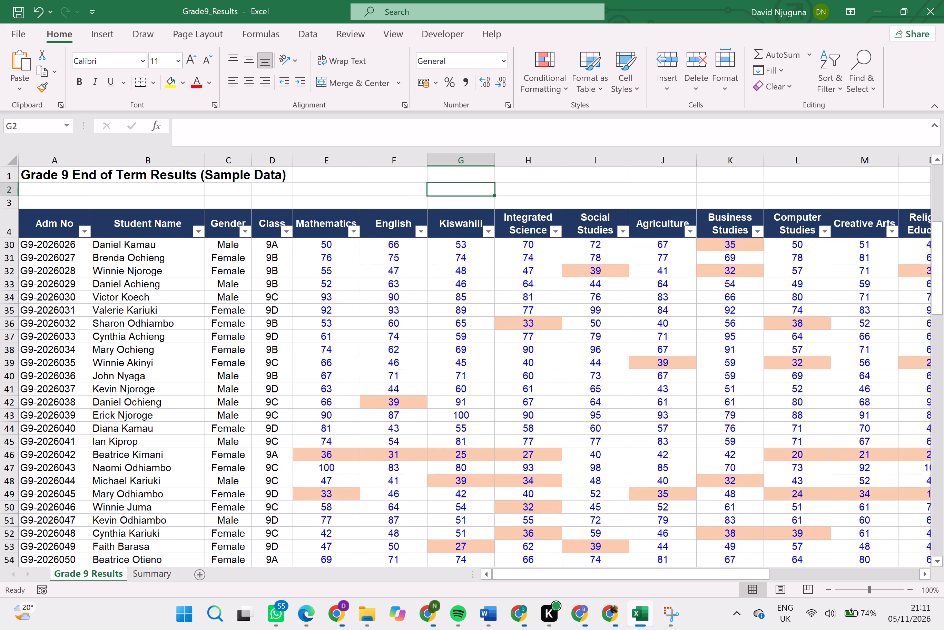
{"action": "scroll", "coordinate": [284, 357], "scroll_direction": "down", "scroll_amount": 1}
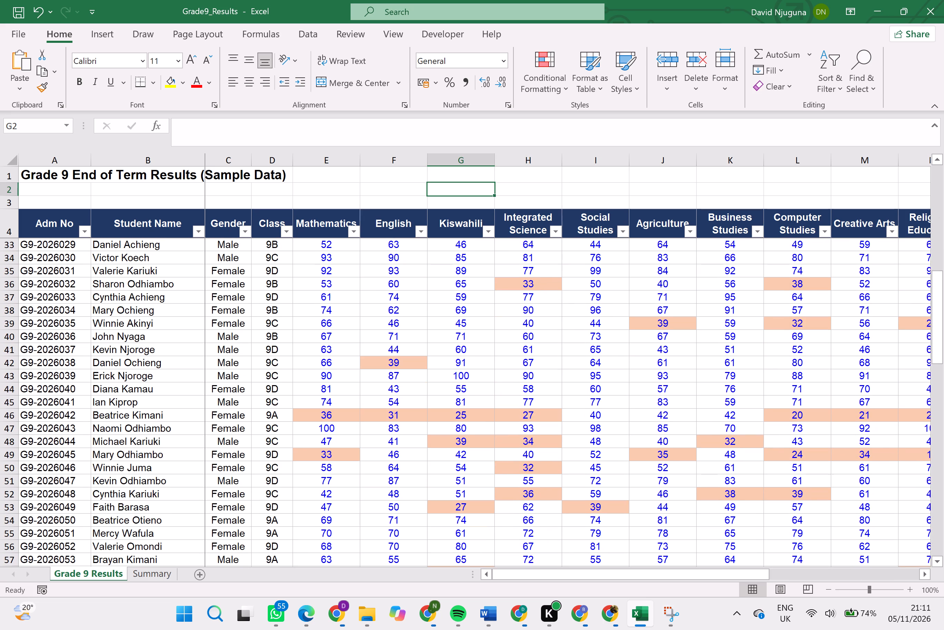
{"action": "scroll", "coordinate": [284, 357], "scroll_direction": "down", "scroll_amount": 3}
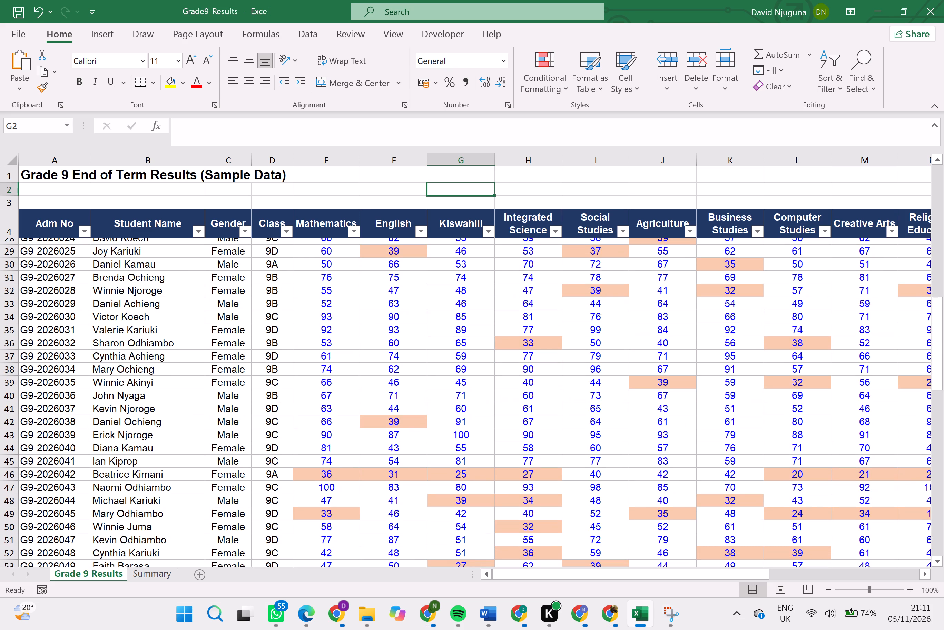
{"action": "scroll", "coordinate": [284, 357], "scroll_direction": "down", "scroll_amount": 1}
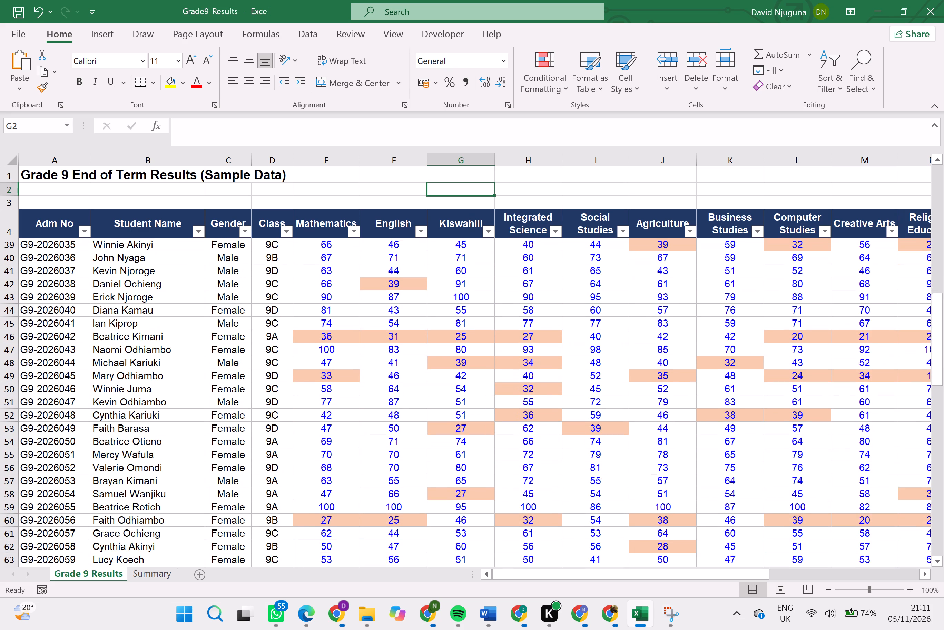
{"action": "scroll", "coordinate": [284, 357], "scroll_direction": "down", "scroll_amount": 2}
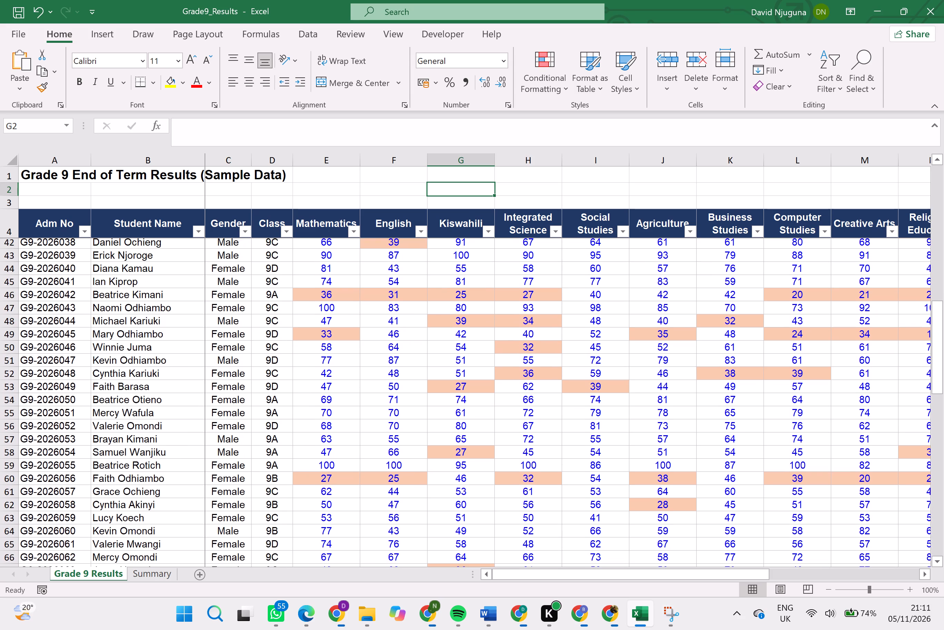
{"action": "scroll", "coordinate": [284, 357], "scroll_direction": "down", "scroll_amount": 3}
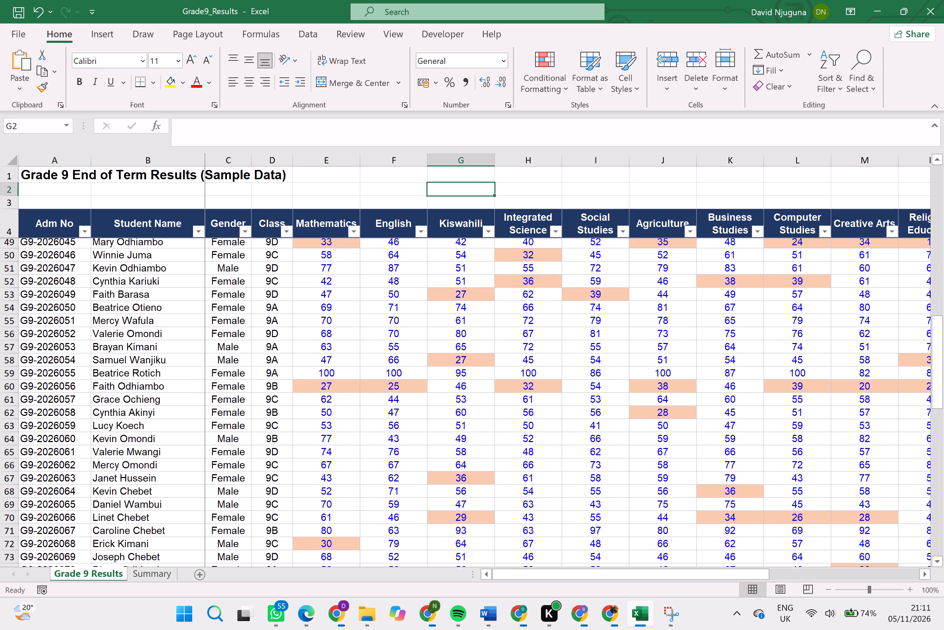
{"action": "scroll", "coordinate": [284, 357], "scroll_direction": "down", "scroll_amount": 1}
{"action": "scroll", "coordinate": [284, 357], "scroll_direction": "up", "scroll_amount": 1}
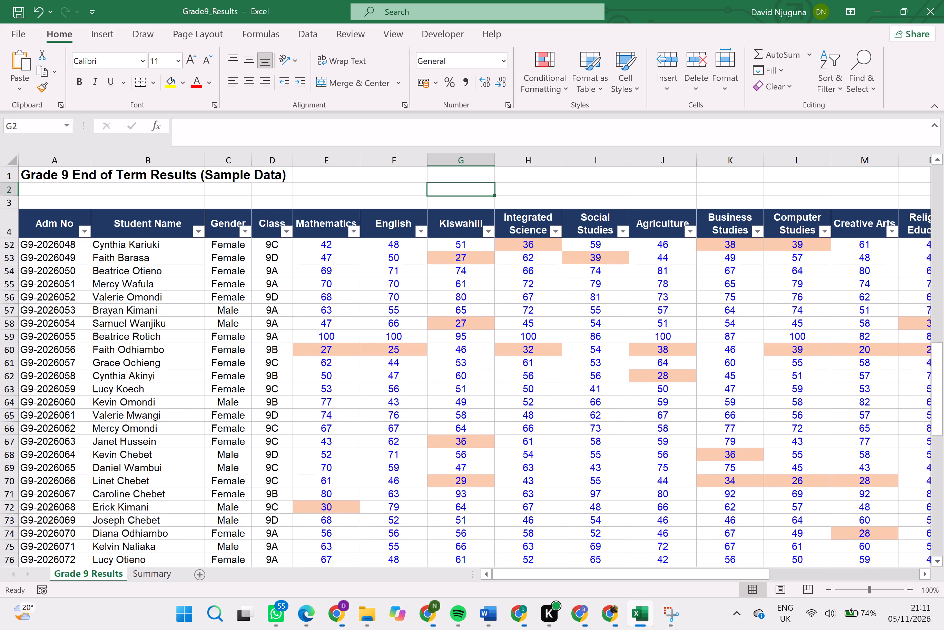
{"action": "scroll", "coordinate": [284, 357], "scroll_direction": "up", "scroll_amount": 1}
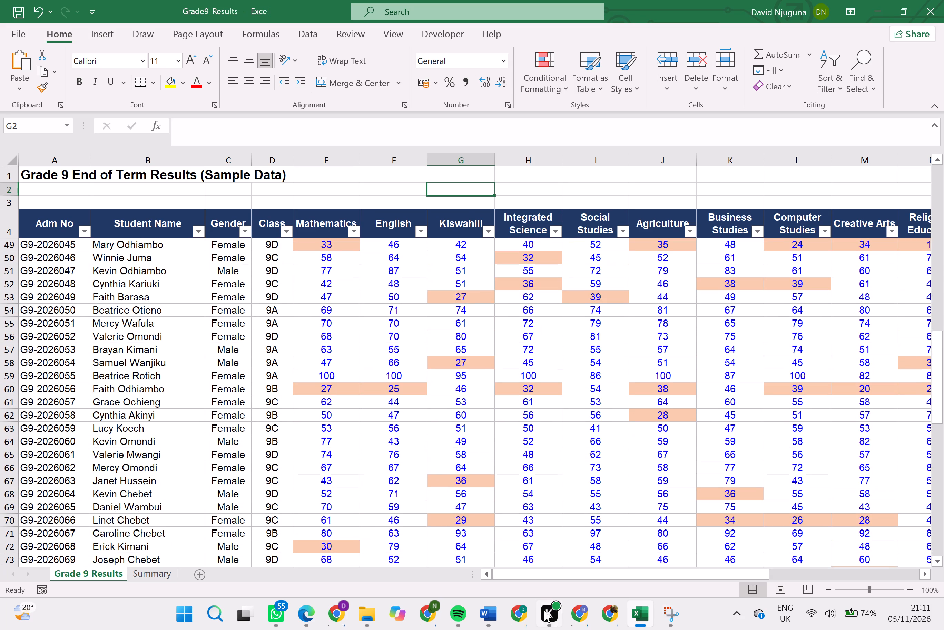
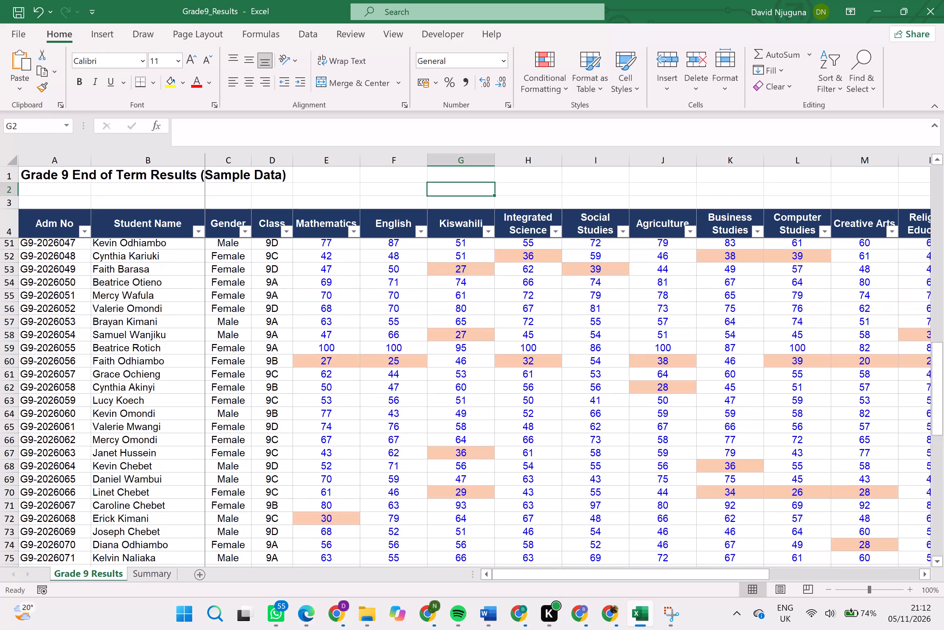
Review the Total, Average, Grade and rank columns for the students in the middle rows of the Grade 9 Results sheet.
{"action": "scroll", "coordinate": [654, 456], "scroll_direction": "up", "scroll_amount": 2}
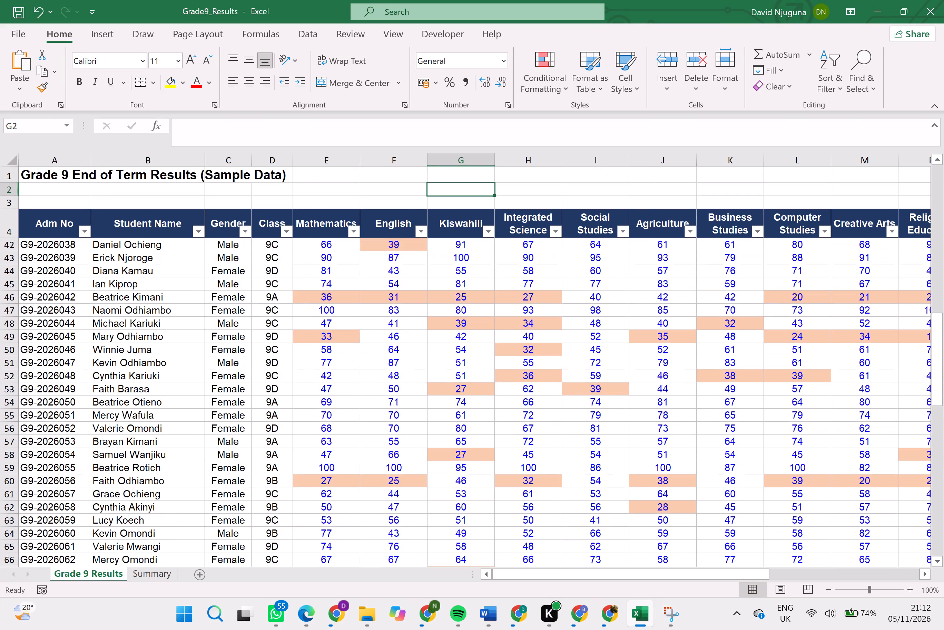
{"action": "scroll", "coordinate": [654, 456], "scroll_direction": "left", "scroll_amount": 4}
{"action": "scroll", "coordinate": [654, 456], "scroll_direction": "down", "scroll_amount": 1}
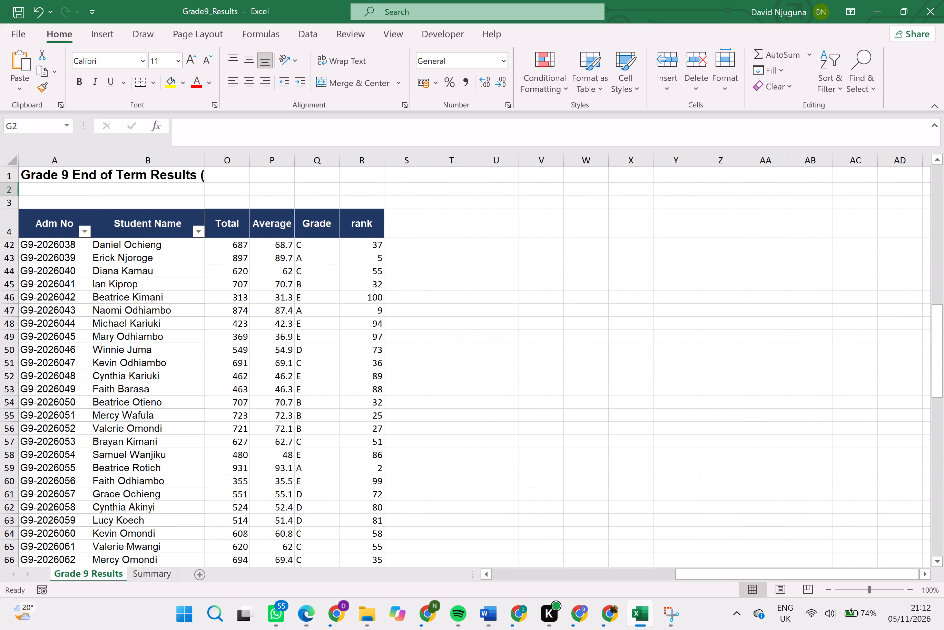
{"action": "scroll", "coordinate": [654, 456], "scroll_direction": "down", "scroll_amount": 1}
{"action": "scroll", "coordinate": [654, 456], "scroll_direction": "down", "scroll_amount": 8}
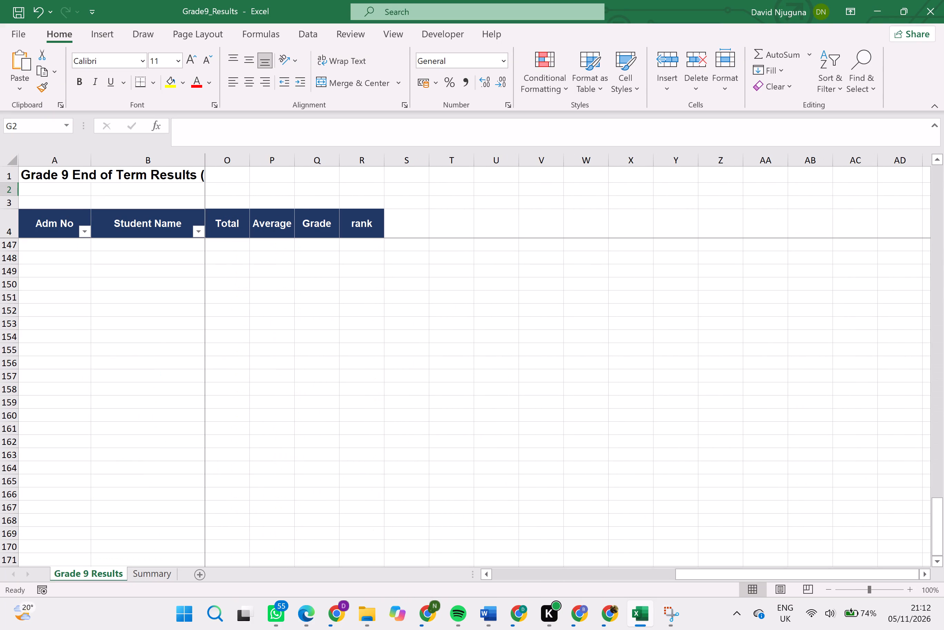